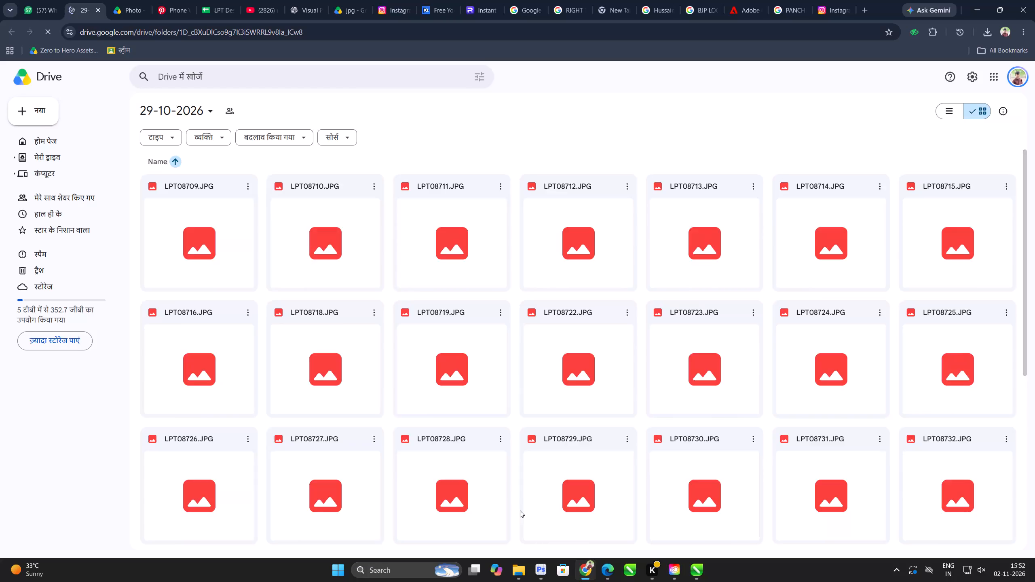
Select all the photos in the 29-10-2026 folder, LPT08709.JPG through LPT08743.JPG, and download them.
scroll(610, 384, up, 1)
scroll(565, 373, down, 5)
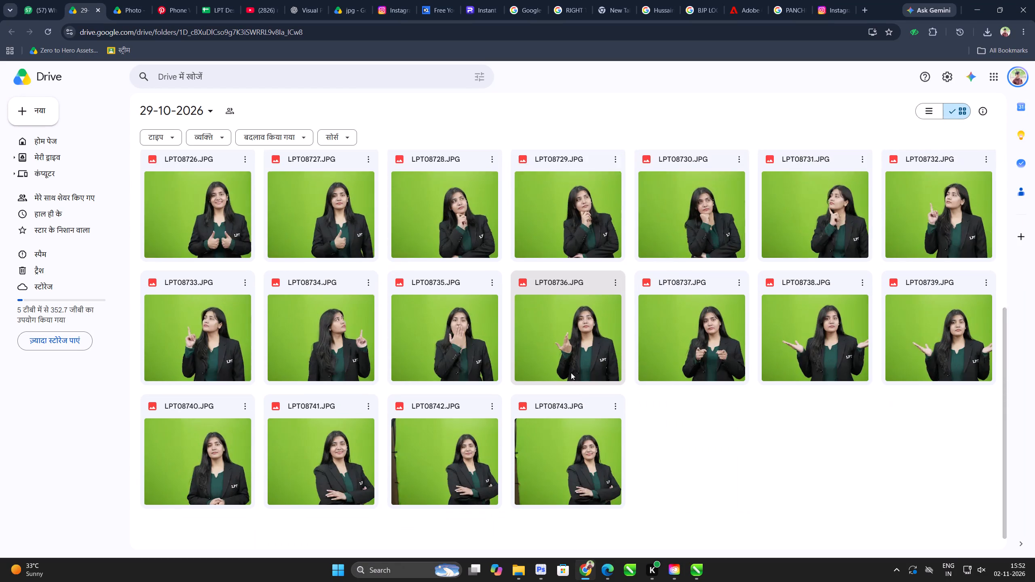
scroll(571, 373, down, 13)
click(917, 445)
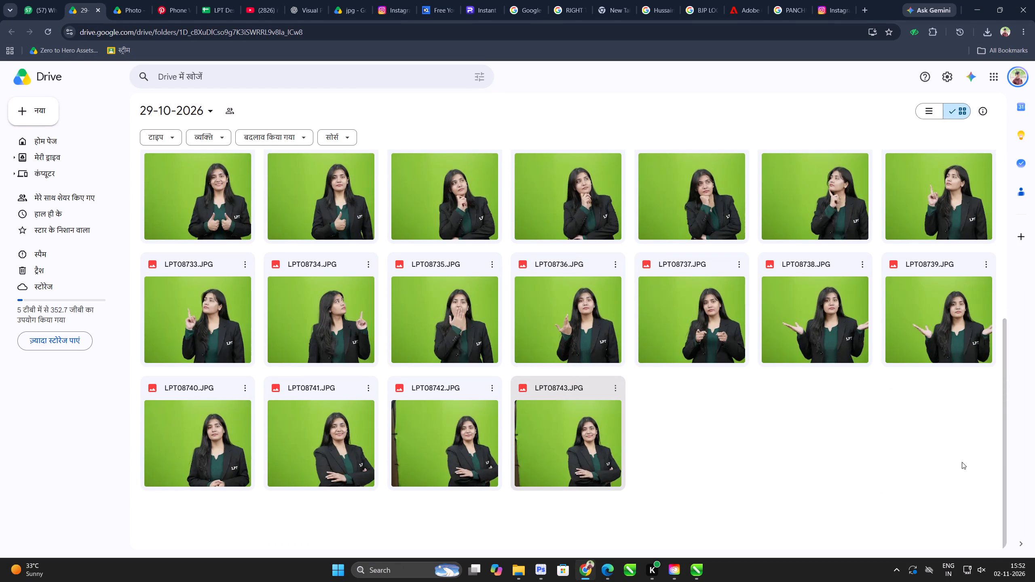
drag(962, 462, 179, 194)
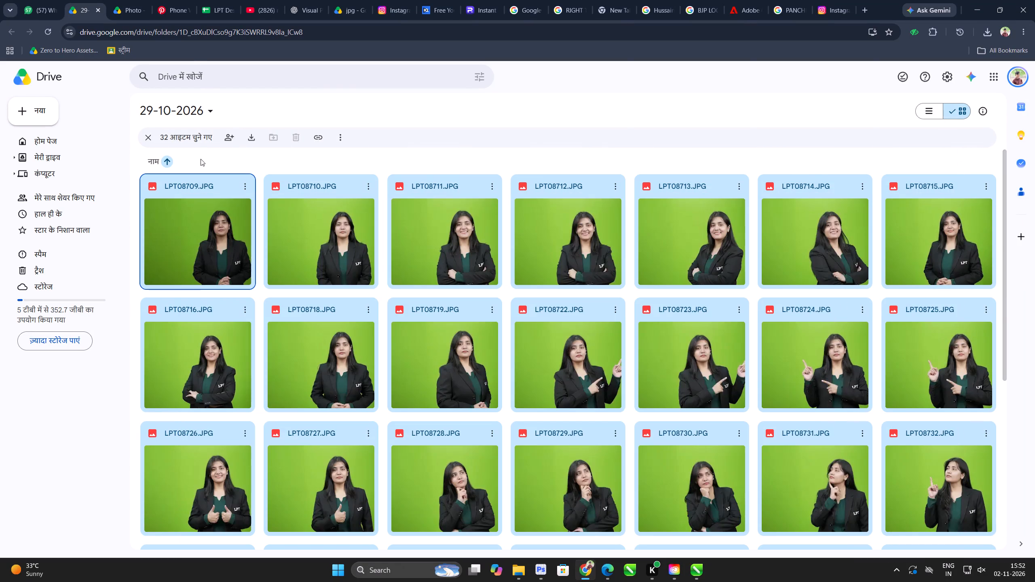
click(249, 140)
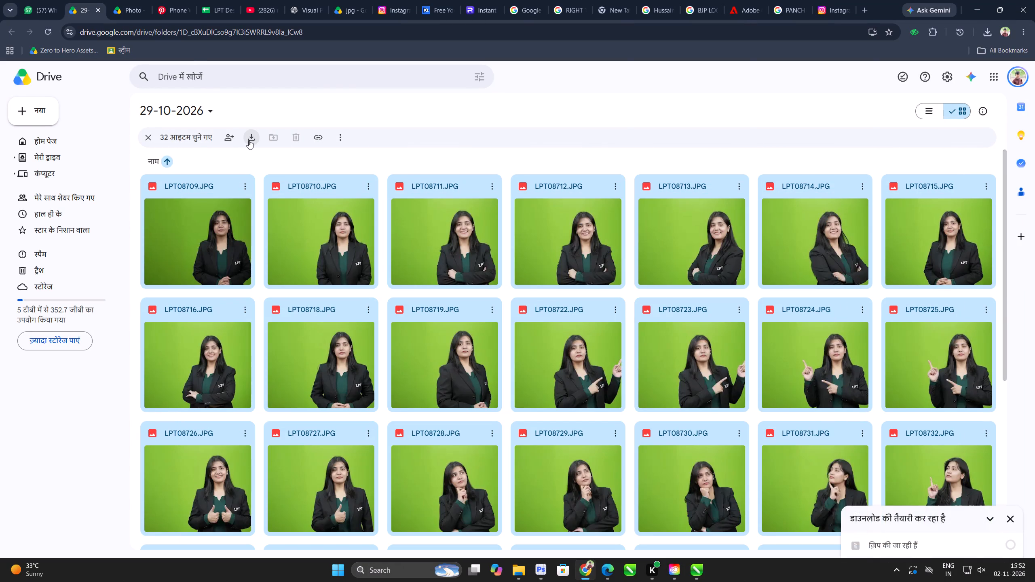
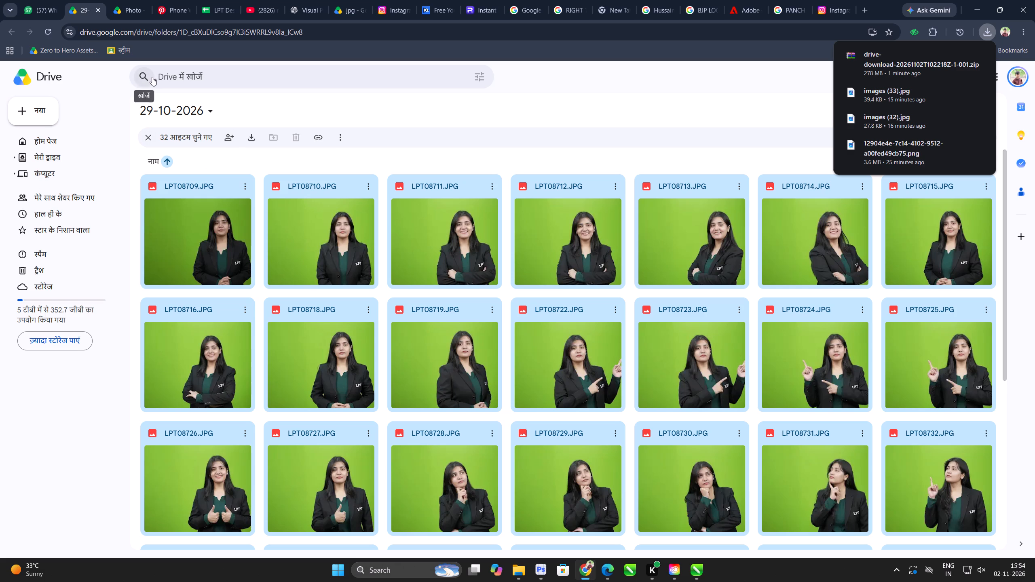
Put the Drive and Firefly browser windows away and switch to the PANCHKULA CASE reel document in Photoshop.
click(971, 0)
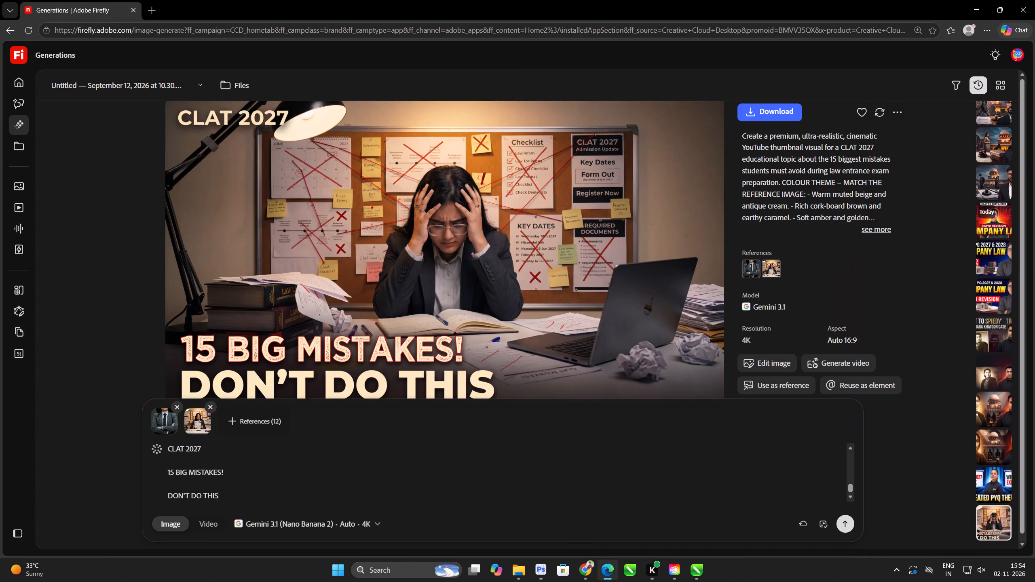
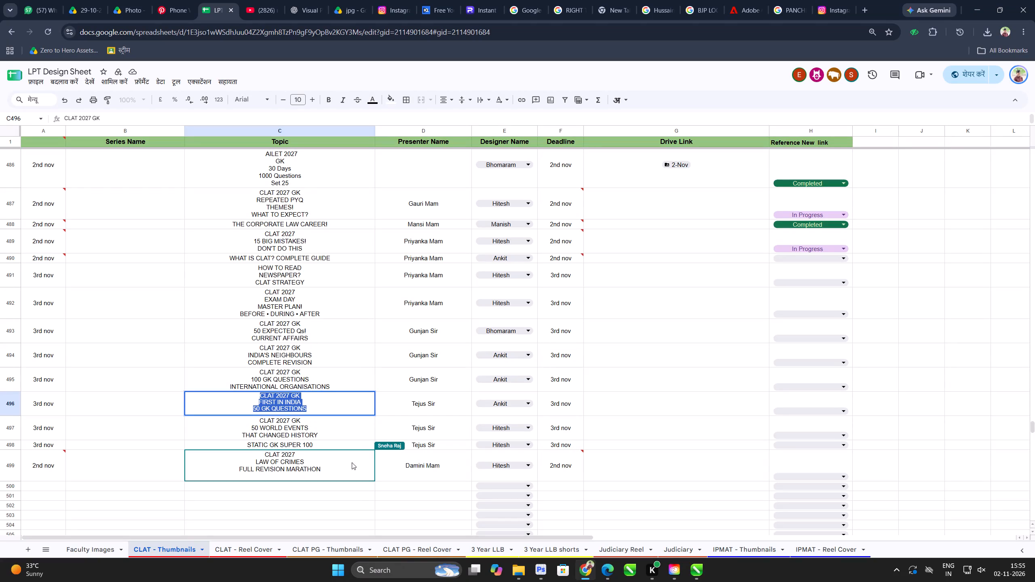
Set the status of the CLAT 2027 Law of Crimes Full Revision Marathon row to In Progress.
click(782, 480)
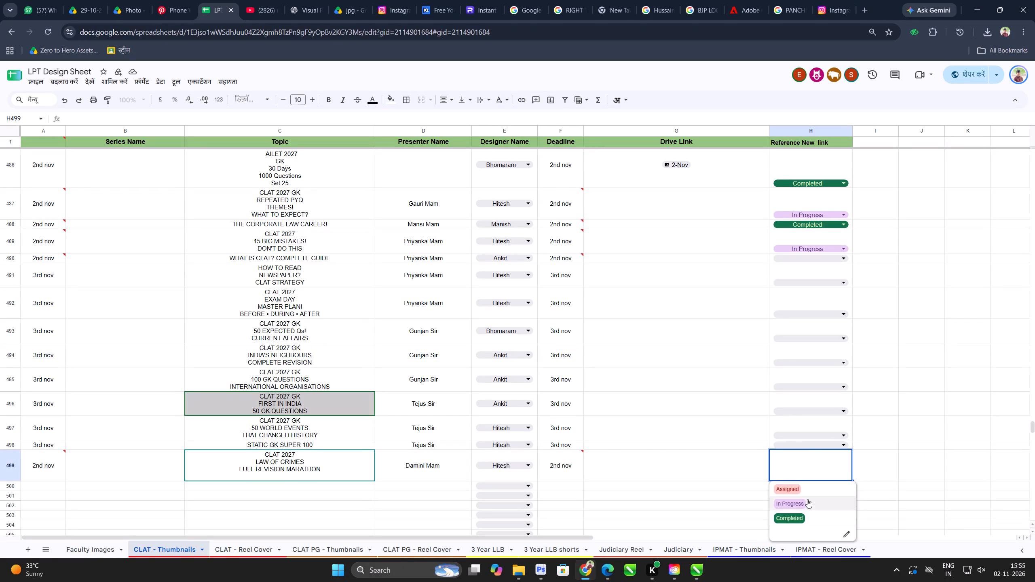
click(807, 500)
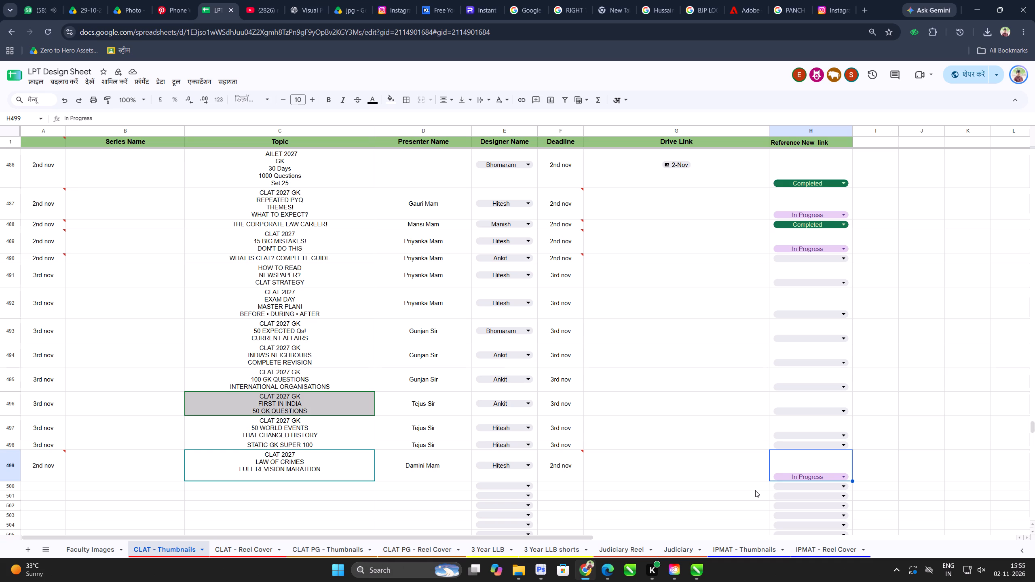
Switch to Photoshop and create a new 1920 x 1080 px, 300 ppi document from the THUMBNAIL preset.
click(532, 581)
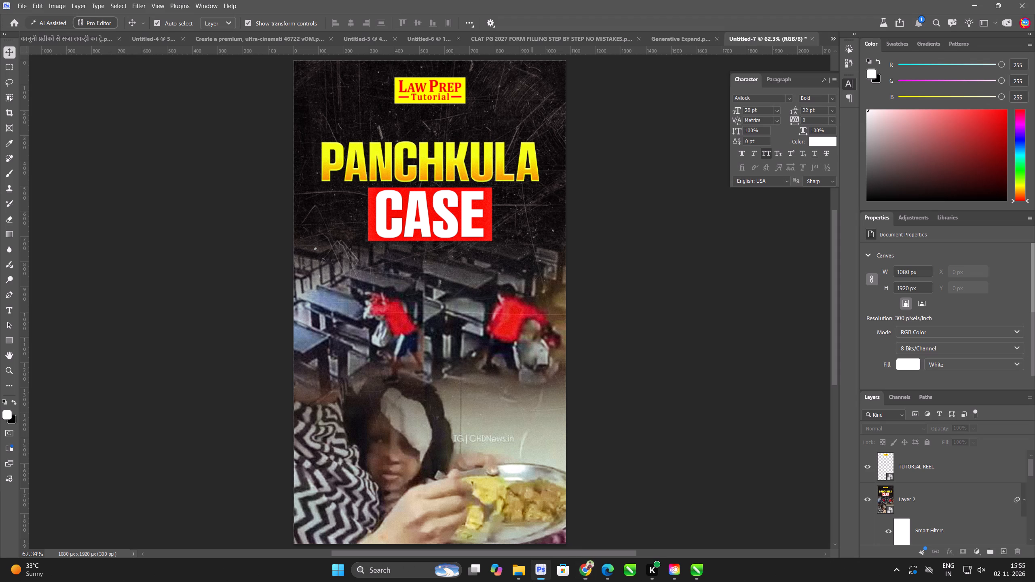
key(ctrl+n)
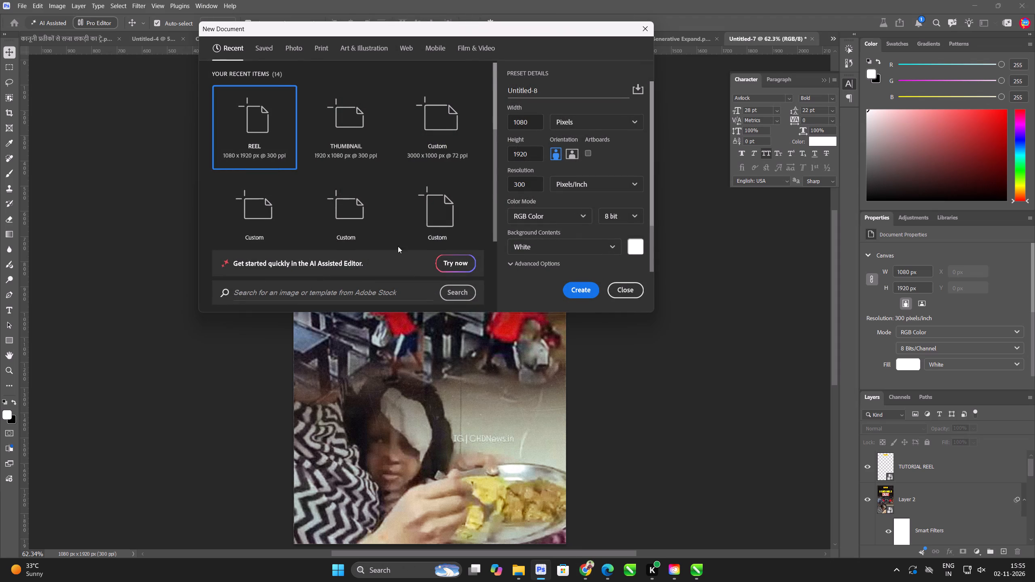
double_click(336, 133)
key(ctrl+0)
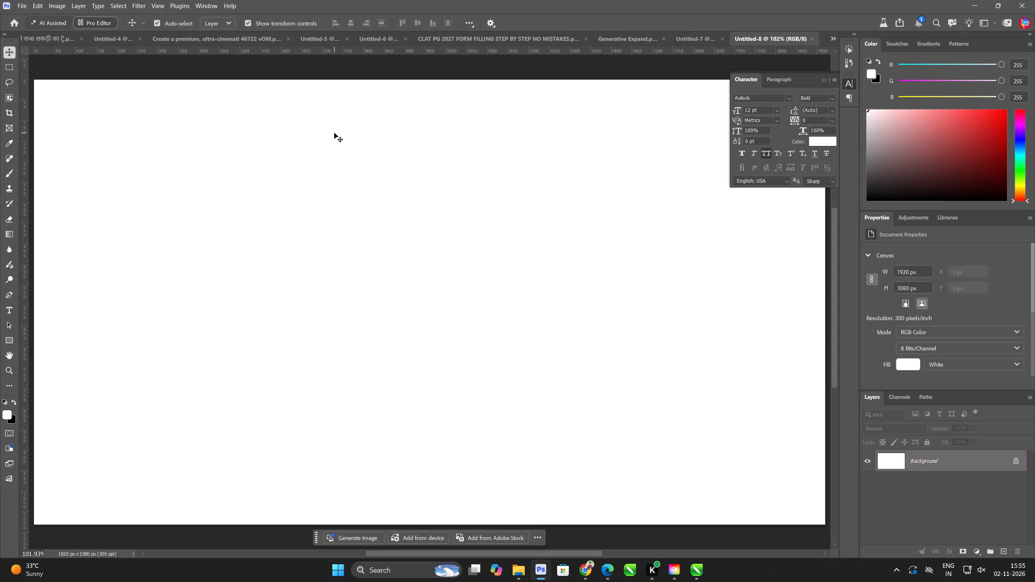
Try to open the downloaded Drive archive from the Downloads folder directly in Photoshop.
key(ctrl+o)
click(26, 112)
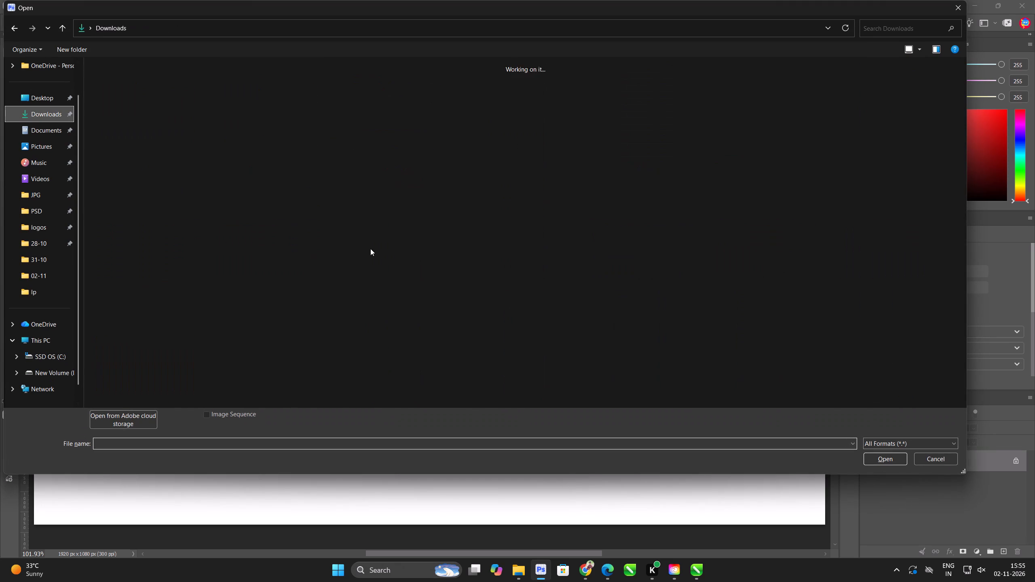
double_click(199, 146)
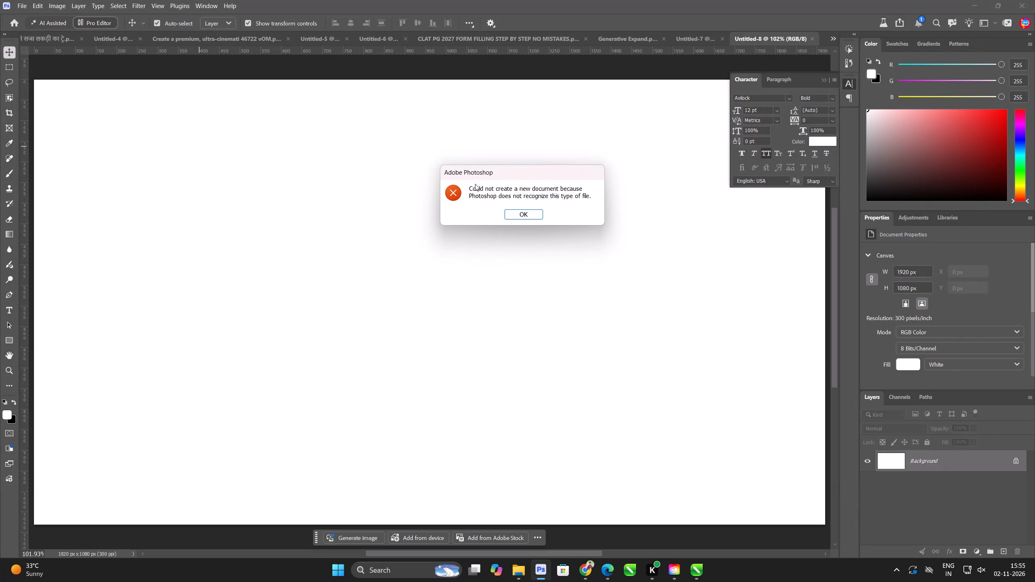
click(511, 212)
Switch to File Explorer's Downloads folder and extract drive-download-20261102T102218Z-1-001.zip with WinRAR into its default destination folder.
key(alt+Tab)
key(super+d)
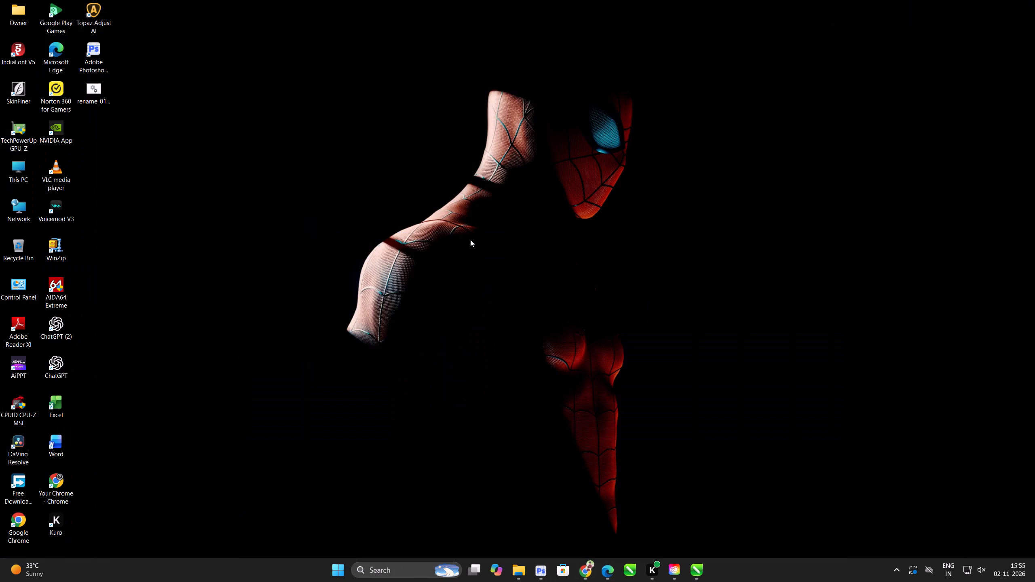
key(super+e)
click(397, 190)
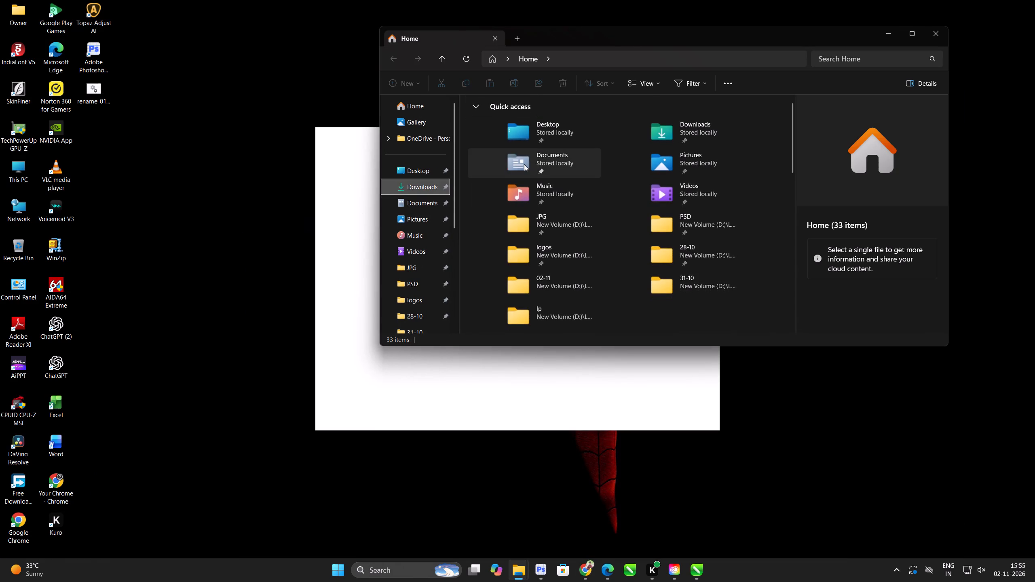
click(436, 183)
double_click(513, 158)
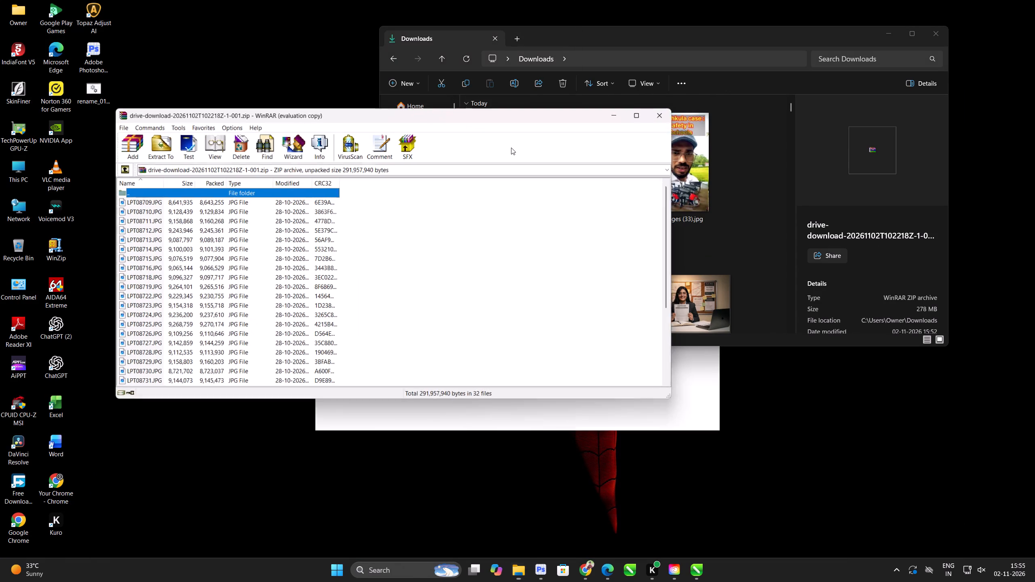
click(154, 145)
click(427, 360)
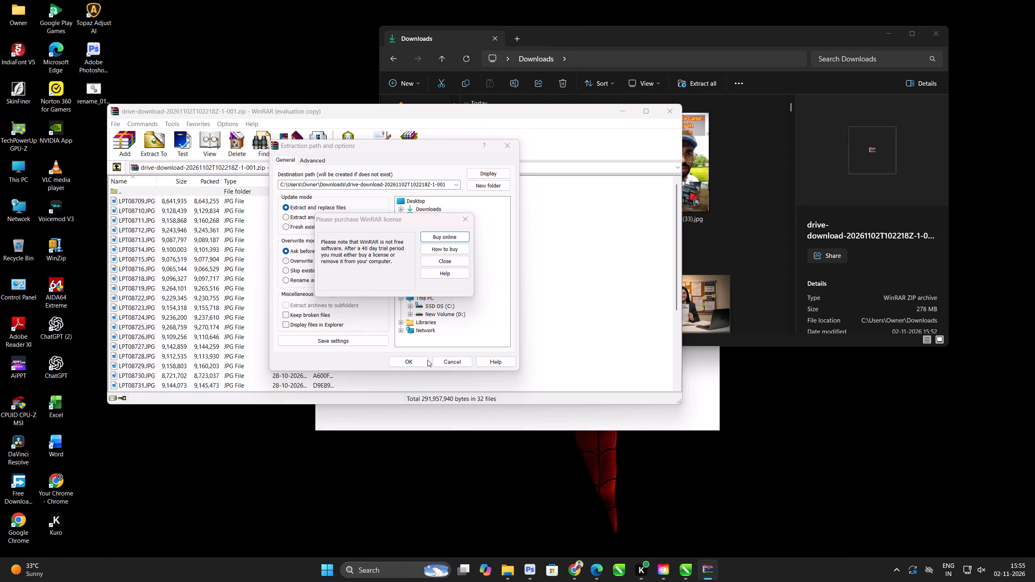
click(470, 215)
click(417, 361)
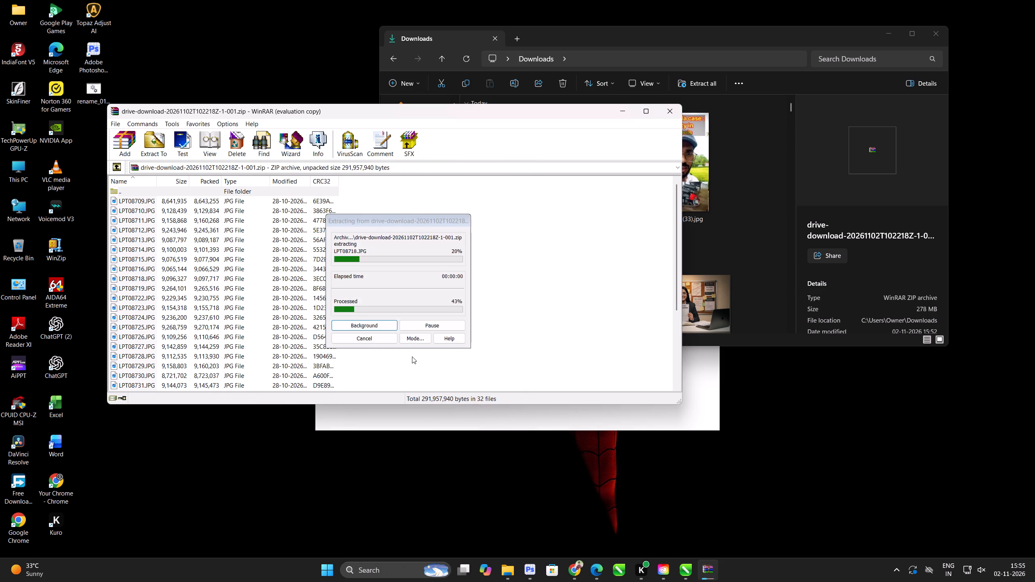
click(666, 118)
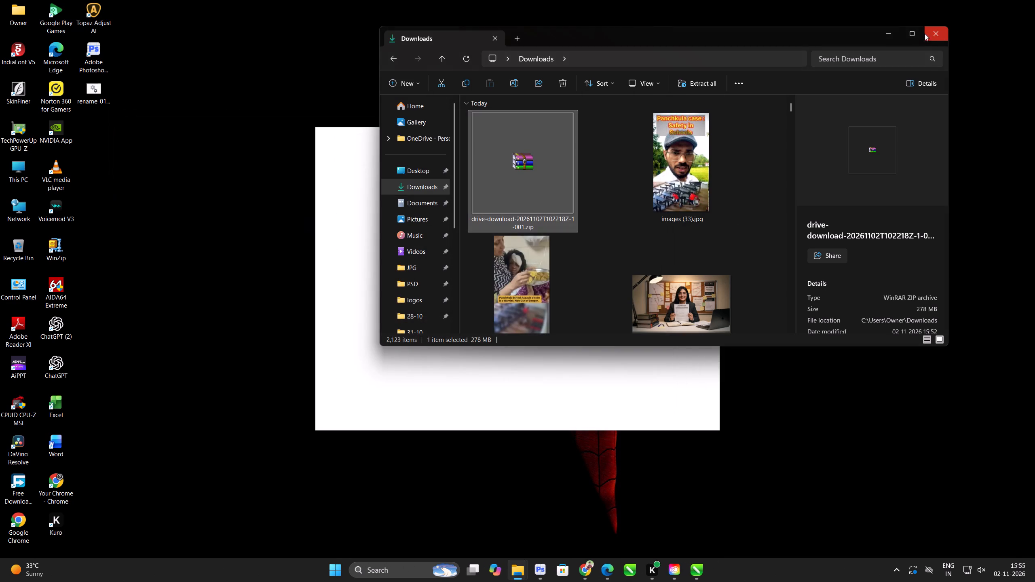
Open the extracted drive-download-20261102T102218Z-1-001 folder in Downloads and show its photos as large thumbnails.
click(912, 34)
scroll(658, 274, down, 2)
scroll(646, 279, up, 2)
scroll(667, 301, down, 1)
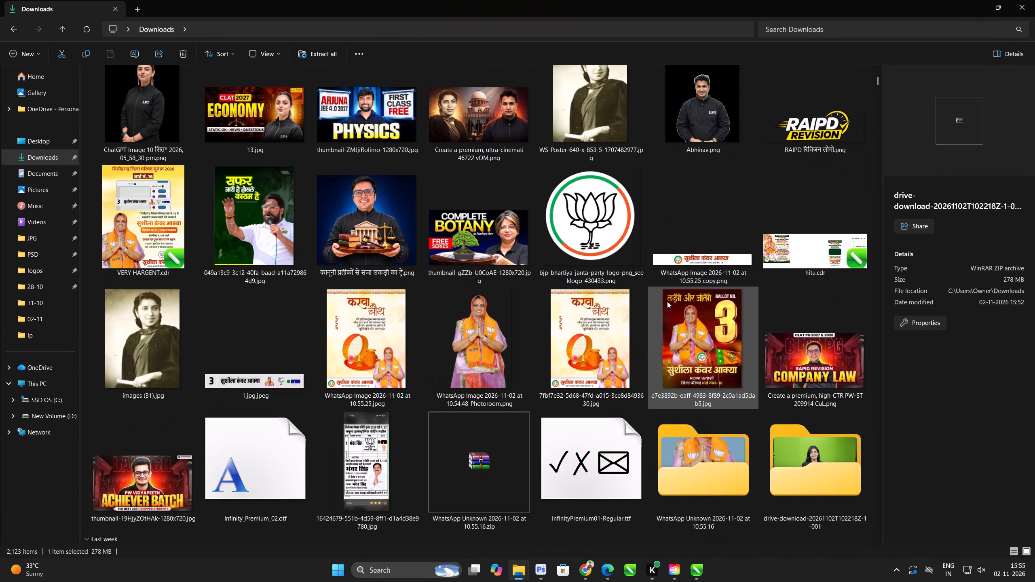
double_click(821, 477)
ctrl+scroll(405, 284, up, 12)
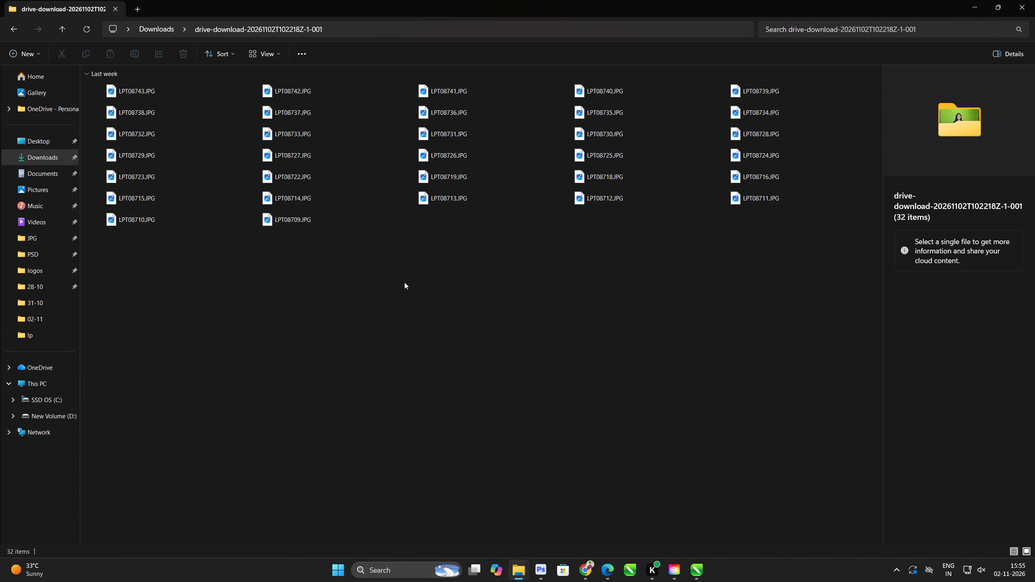
ctrl+scroll(404, 282, up, 20)
ctrl+scroll(404, 282, up, 7)
ctrl+scroll(398, 307, down, 1)
ctrl+scroll(397, 327, up, 11)
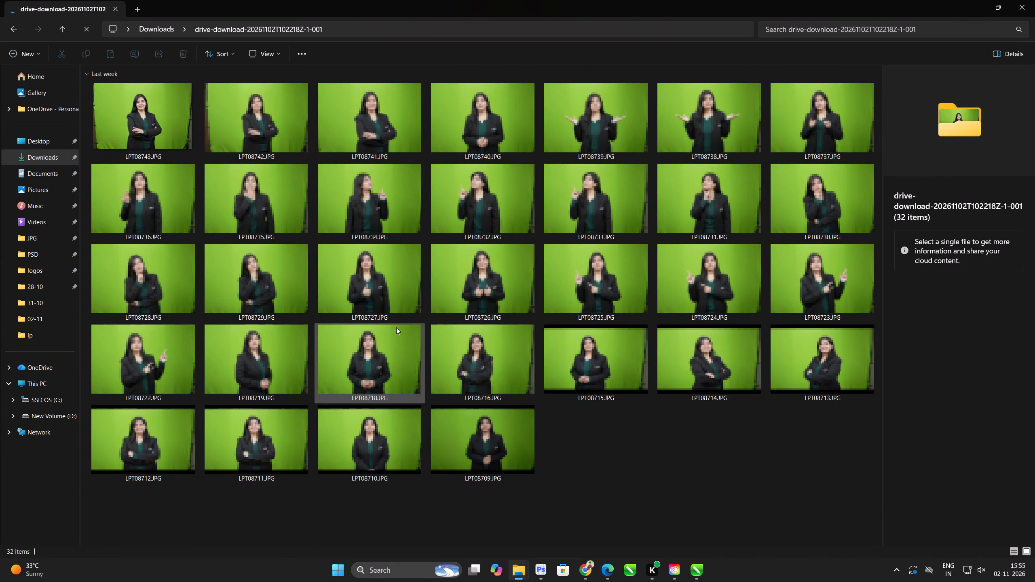
ctrl+scroll(396, 327, up, 4)
Look through the extracted portraits from LPT08743.JPG to LPT08709.JPG at full view to compare the poses.
double_click(155, 127)
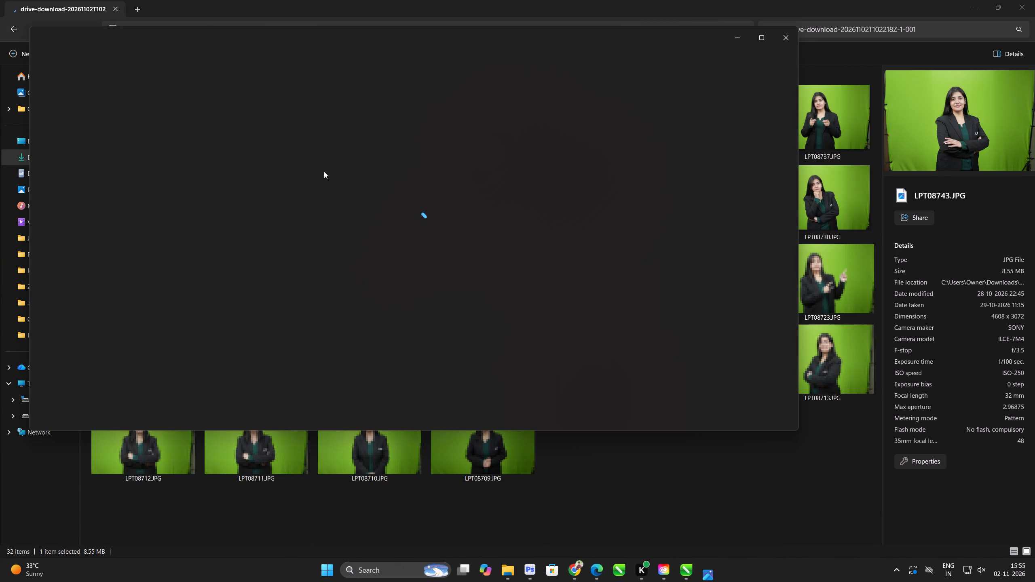
key(Right)
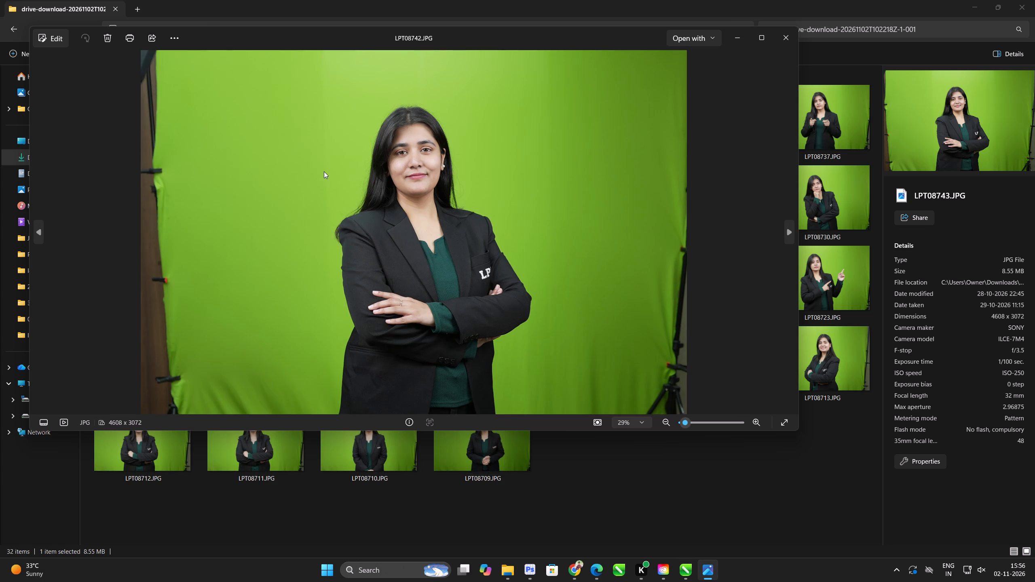
key(Right)
key(Right)
key(Right)
key(Right)
key(Right)
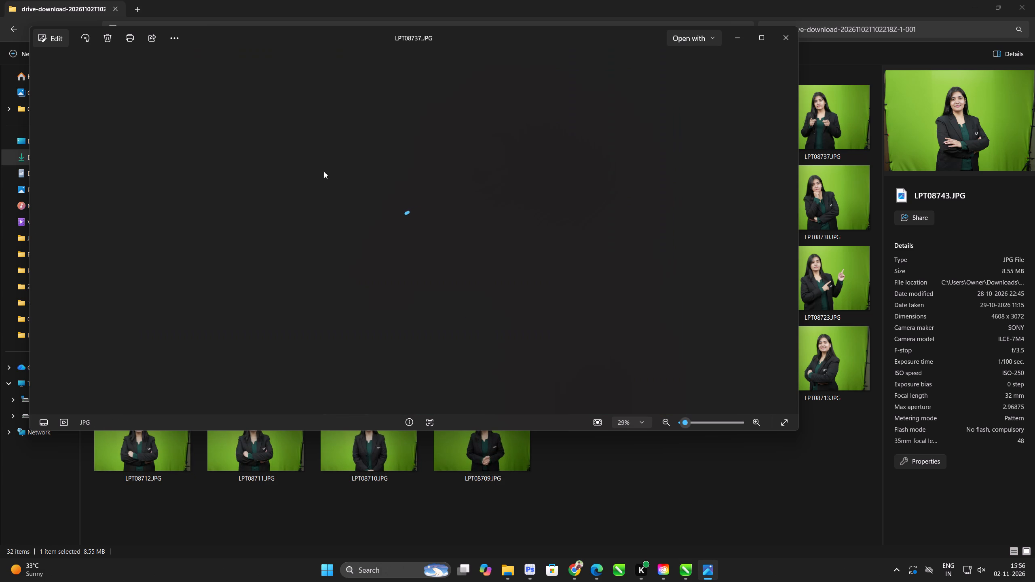
key(Right)
key(Right)
key(Right)
key(Right)
key(Right)
key(Right)
key(Right)
key(Right)
key(Right)
key(Right)
key(Right)
key(Right)
key(Right)
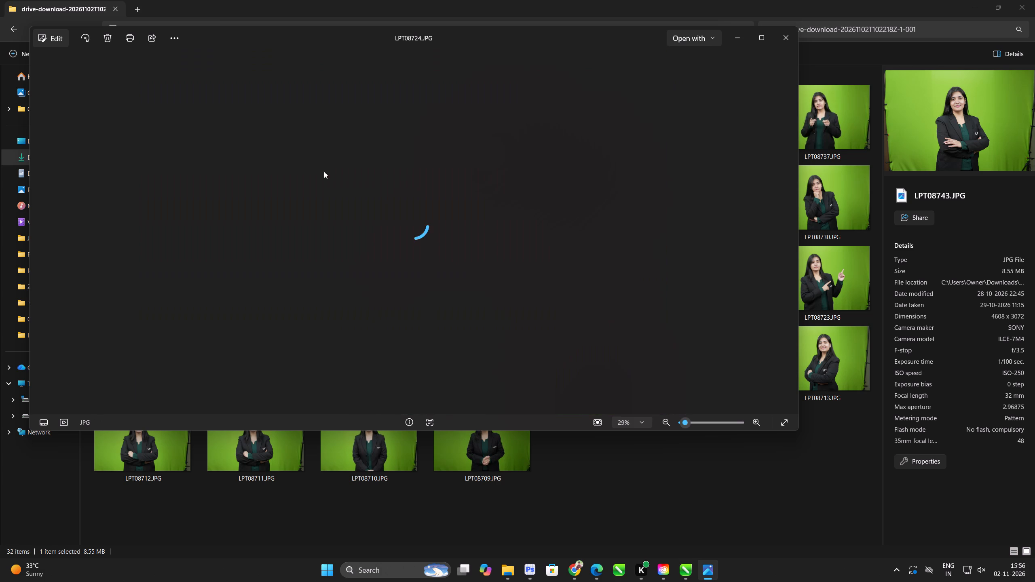
key(Right)
key(Right)
key(Right)
key(Right)
key(Right)
key(Right)
key(Right)
key(Right)
key(Right)
key(Right)
key(Right)
key(Right)
key(Right)
key(Right)
key(Right)
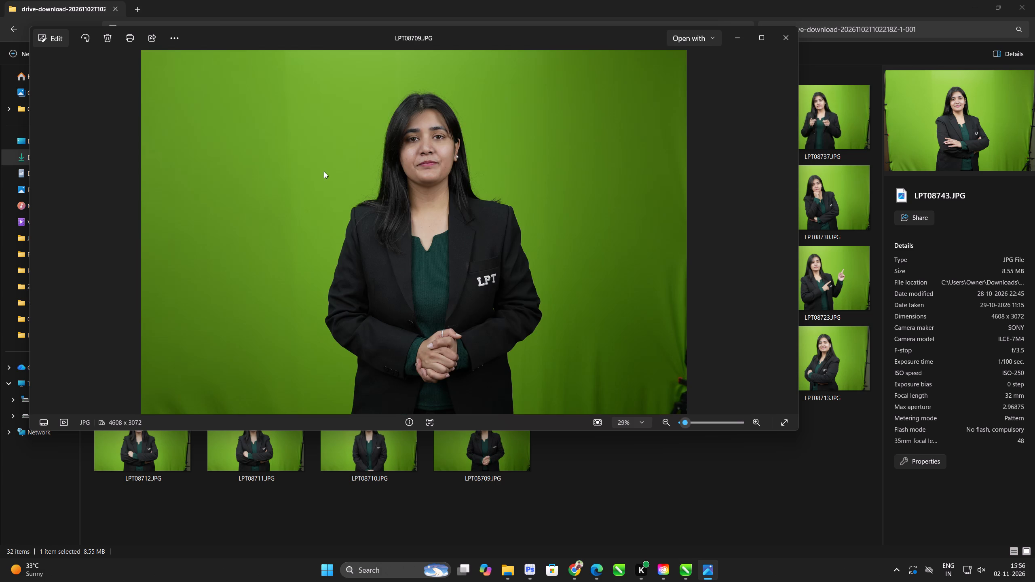
click(773, 43)
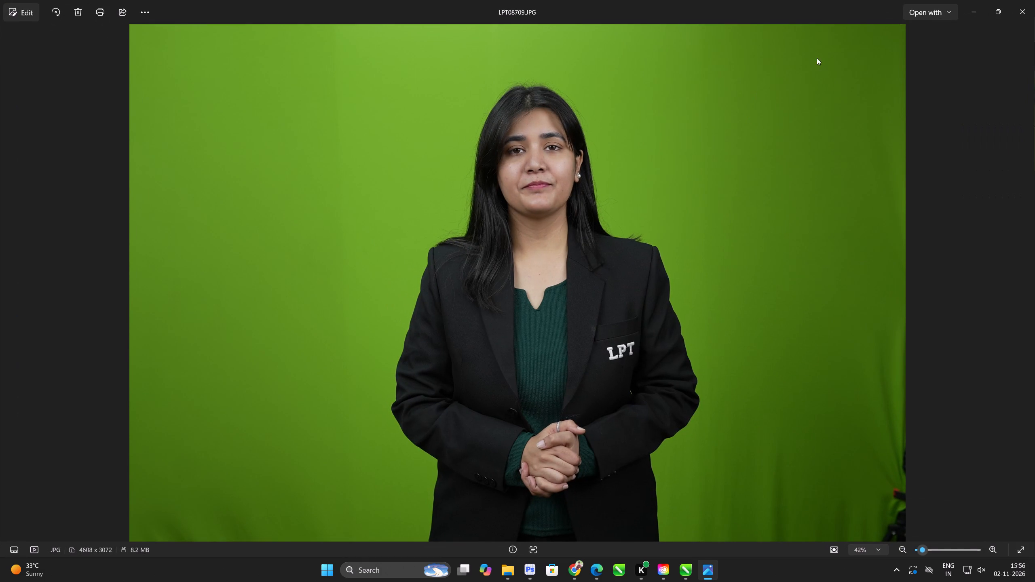
click(1031, 1)
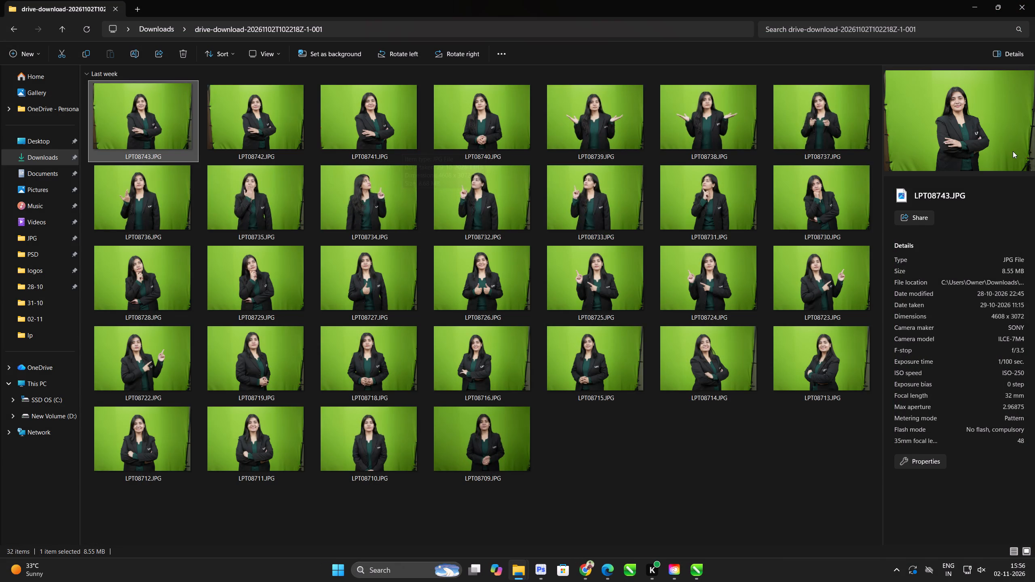
Examine LPT08737.JPG, the pose pointing both hands forward, including a close look at the face.
double_click(817, 118)
scroll(515, 177, up, 14)
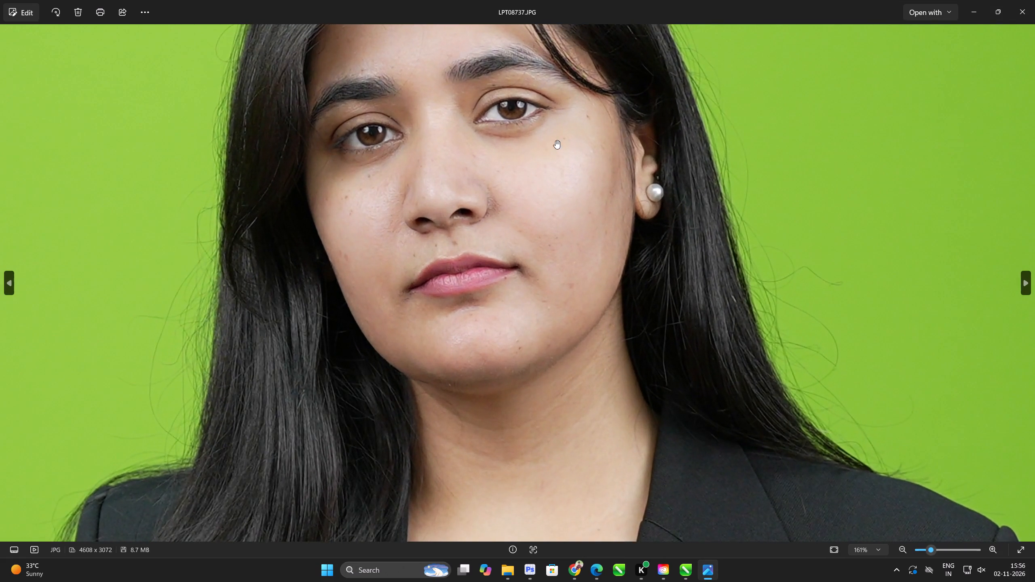
drag(761, 122, 681, 397)
click(686, 337)
drag(686, 337, 689, 333)
drag(1034, 14, 1008, 22)
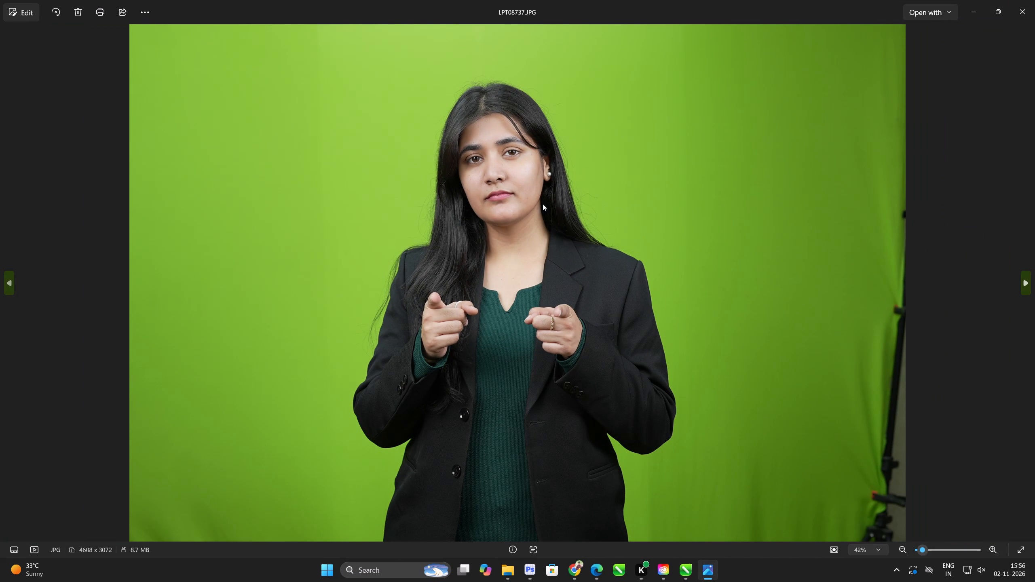
drag(1013, 16, 987, 25)
click(1034, 0)
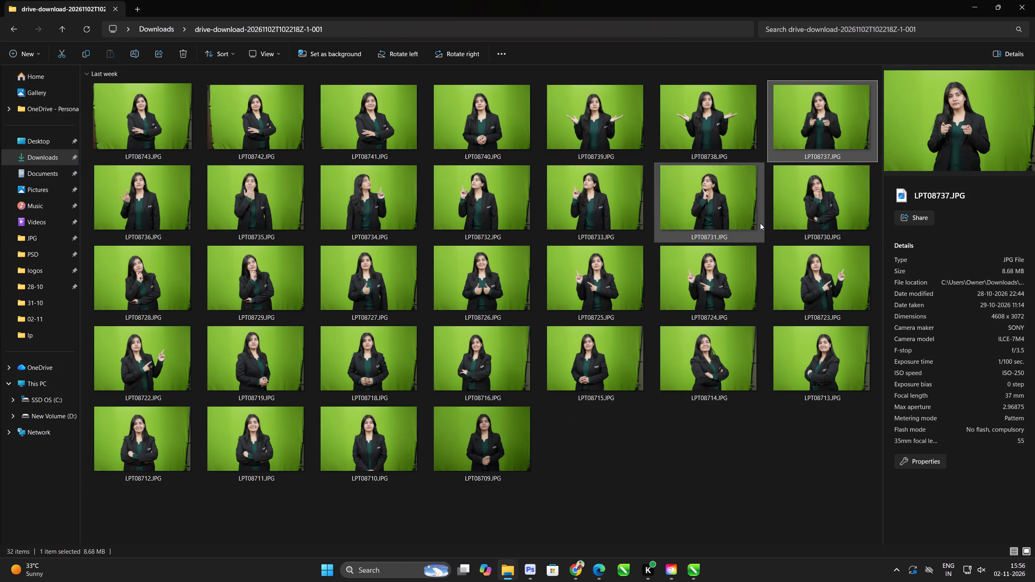
Open LPT08737.JPG from the extracted folder in Photoshop as its own document.
drag(807, 132, 545, 569)
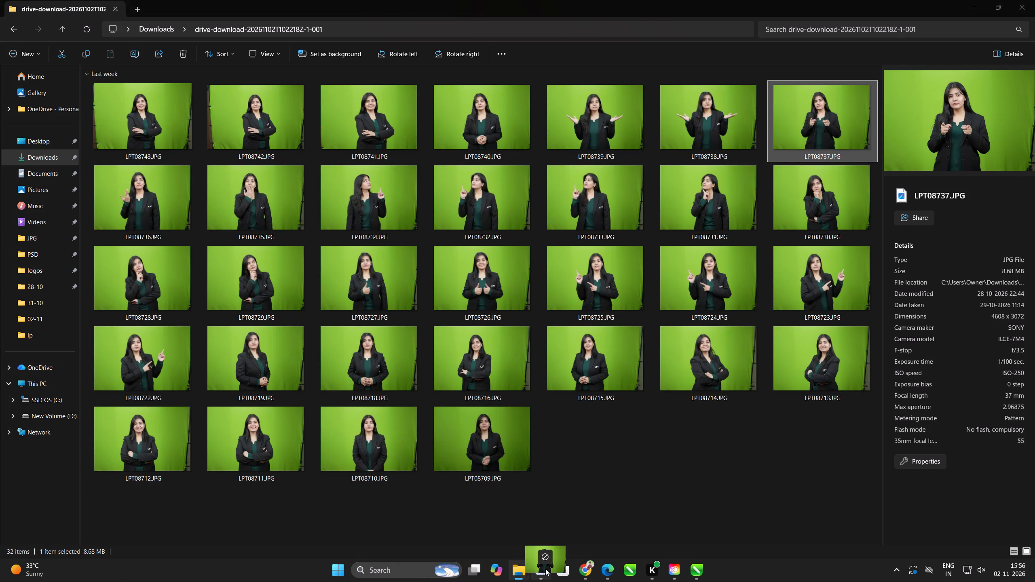
drag(545, 569, 826, 36)
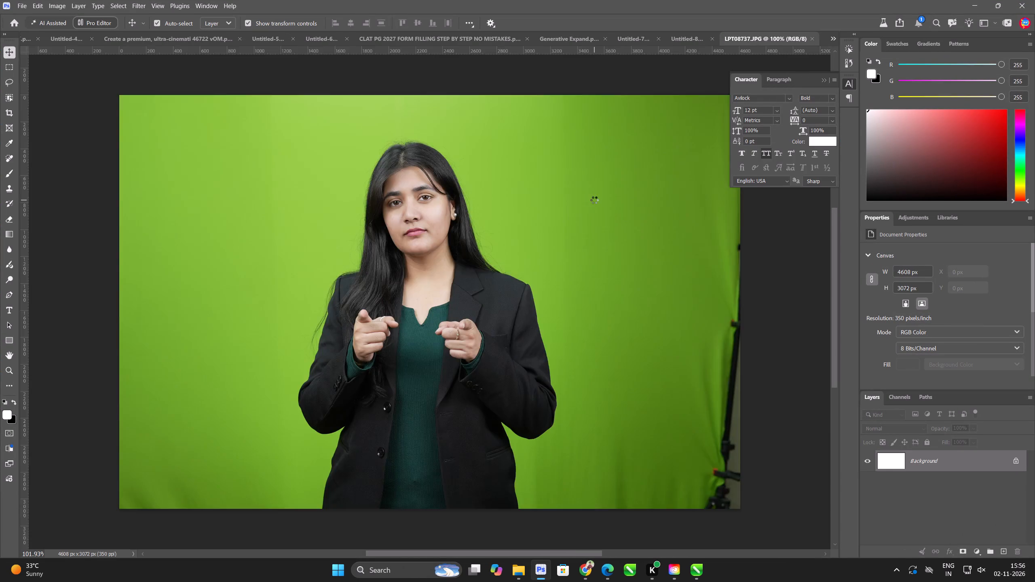
scroll(384, 244, down, 12)
scroll(288, 254, up, 14)
key(ctrl+0)
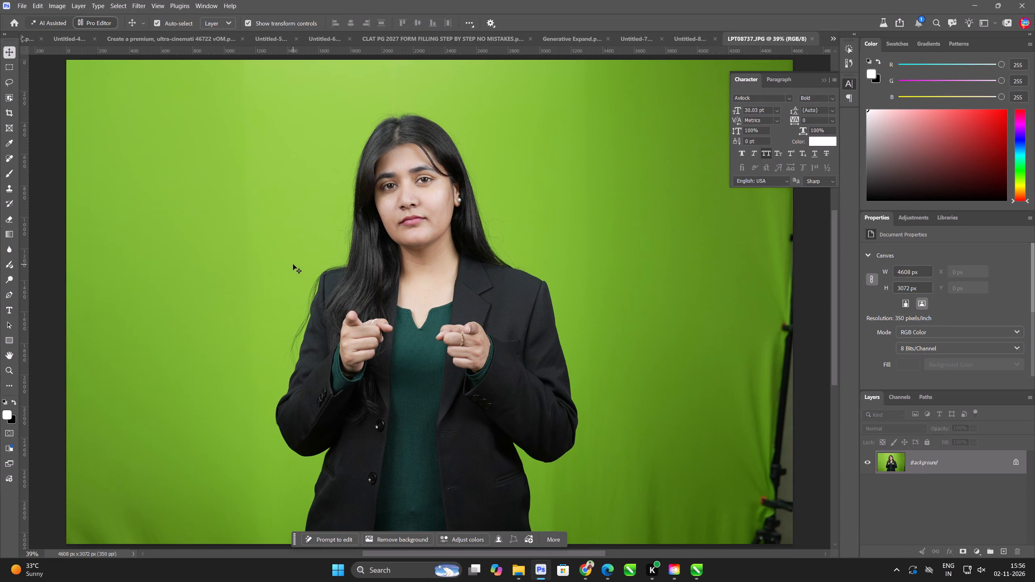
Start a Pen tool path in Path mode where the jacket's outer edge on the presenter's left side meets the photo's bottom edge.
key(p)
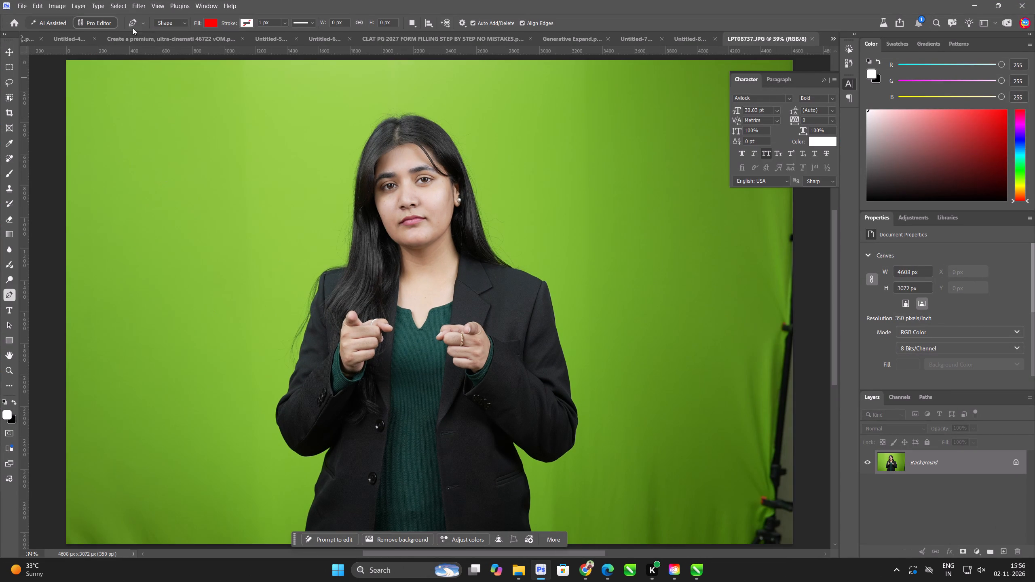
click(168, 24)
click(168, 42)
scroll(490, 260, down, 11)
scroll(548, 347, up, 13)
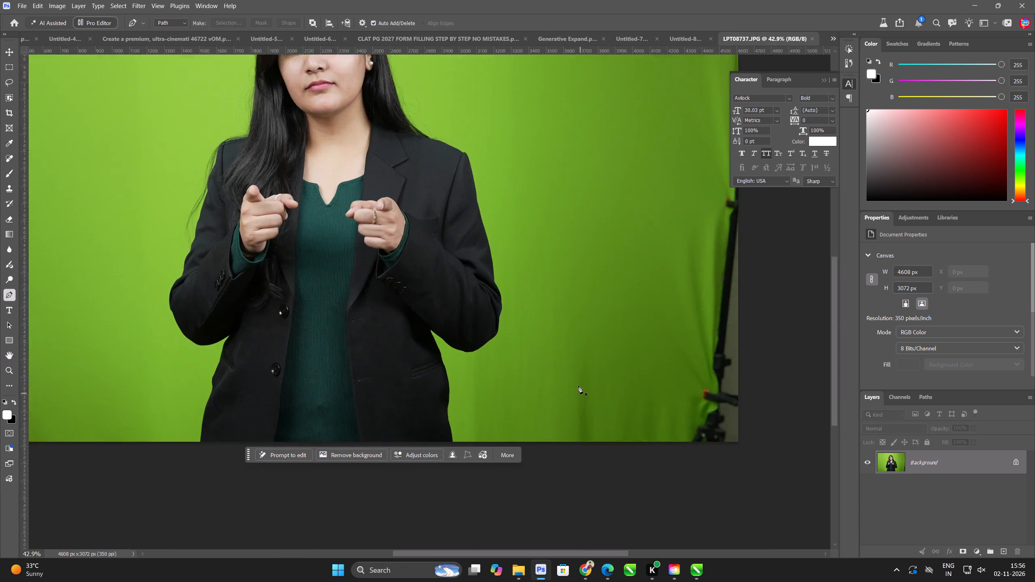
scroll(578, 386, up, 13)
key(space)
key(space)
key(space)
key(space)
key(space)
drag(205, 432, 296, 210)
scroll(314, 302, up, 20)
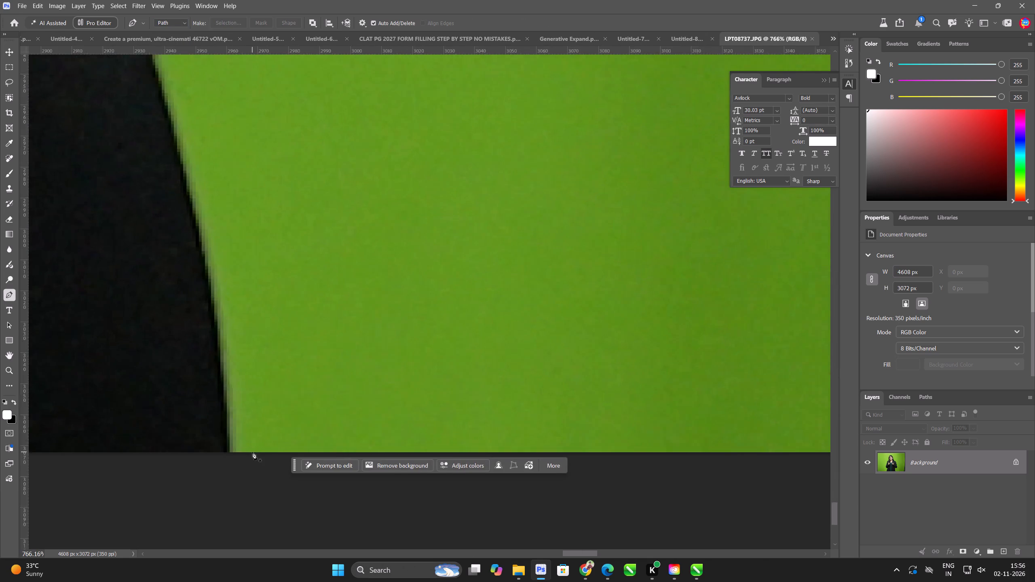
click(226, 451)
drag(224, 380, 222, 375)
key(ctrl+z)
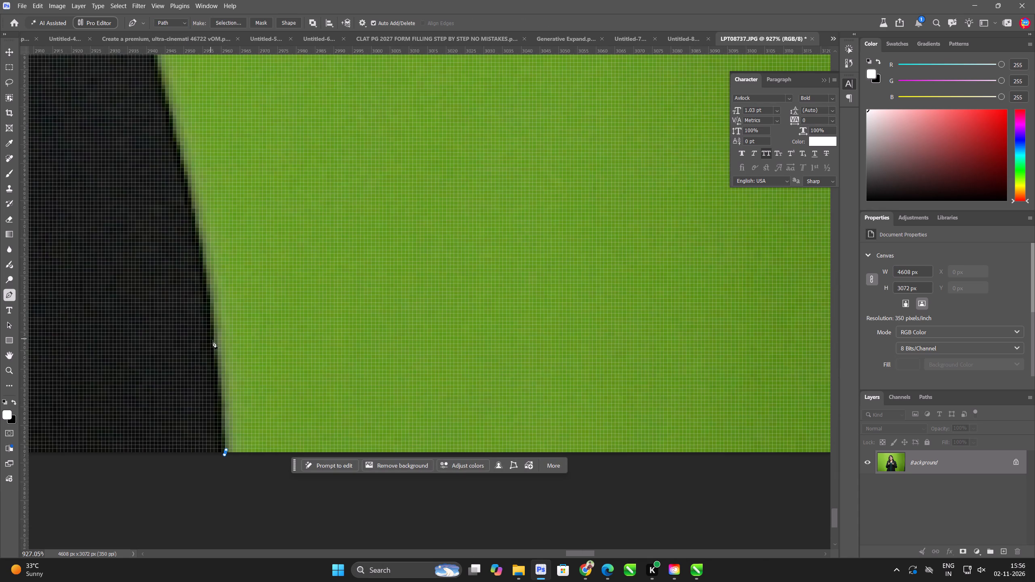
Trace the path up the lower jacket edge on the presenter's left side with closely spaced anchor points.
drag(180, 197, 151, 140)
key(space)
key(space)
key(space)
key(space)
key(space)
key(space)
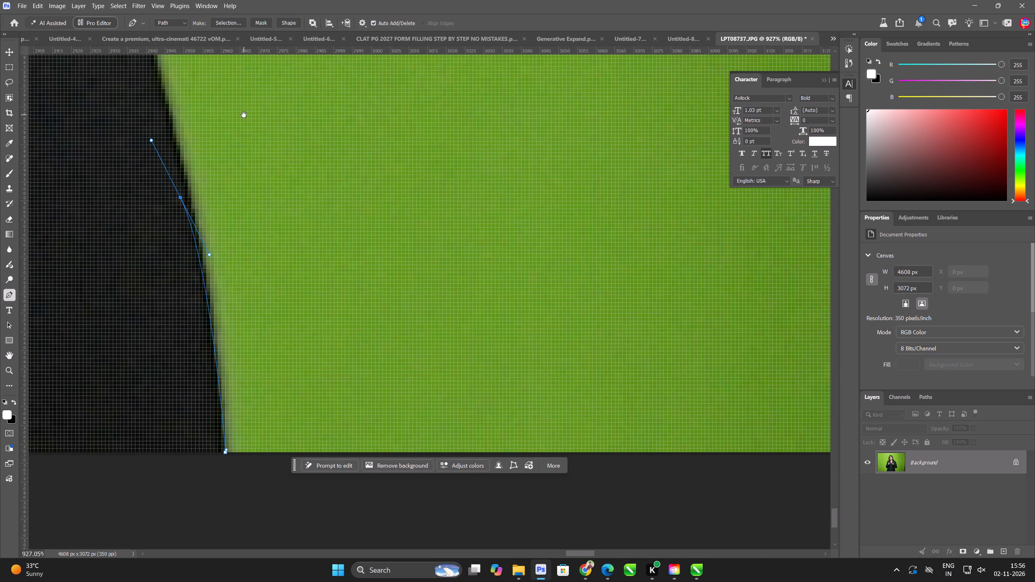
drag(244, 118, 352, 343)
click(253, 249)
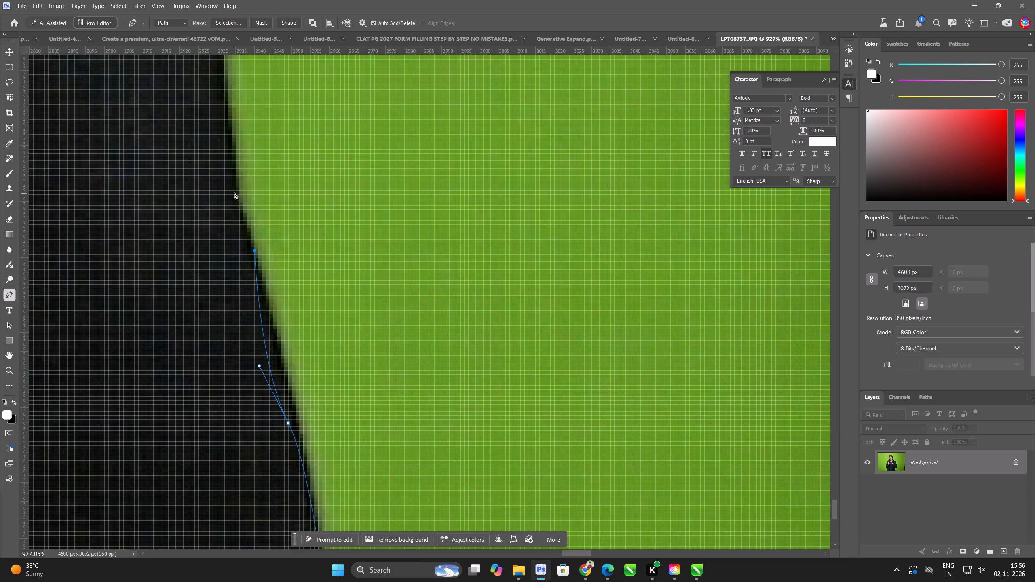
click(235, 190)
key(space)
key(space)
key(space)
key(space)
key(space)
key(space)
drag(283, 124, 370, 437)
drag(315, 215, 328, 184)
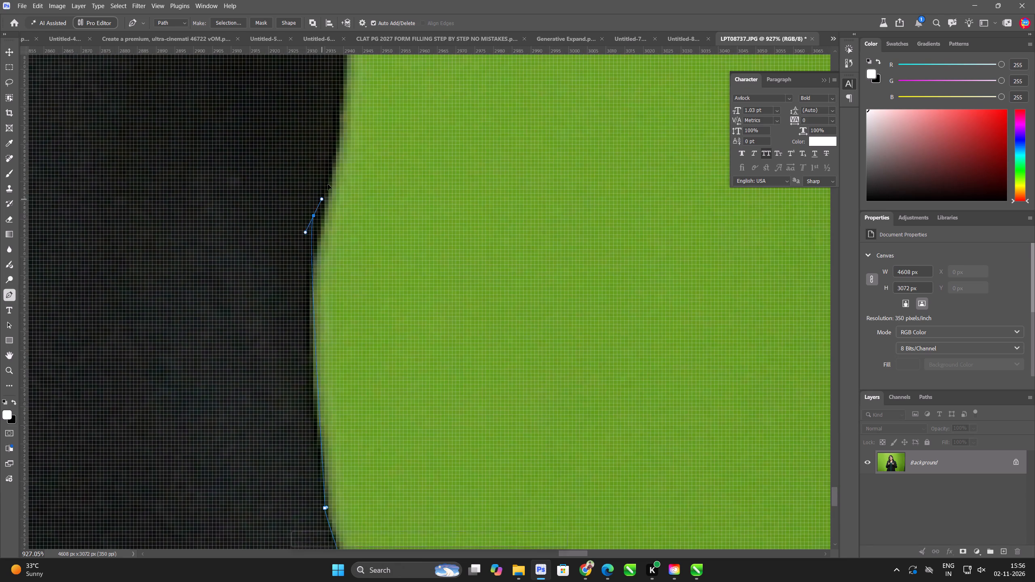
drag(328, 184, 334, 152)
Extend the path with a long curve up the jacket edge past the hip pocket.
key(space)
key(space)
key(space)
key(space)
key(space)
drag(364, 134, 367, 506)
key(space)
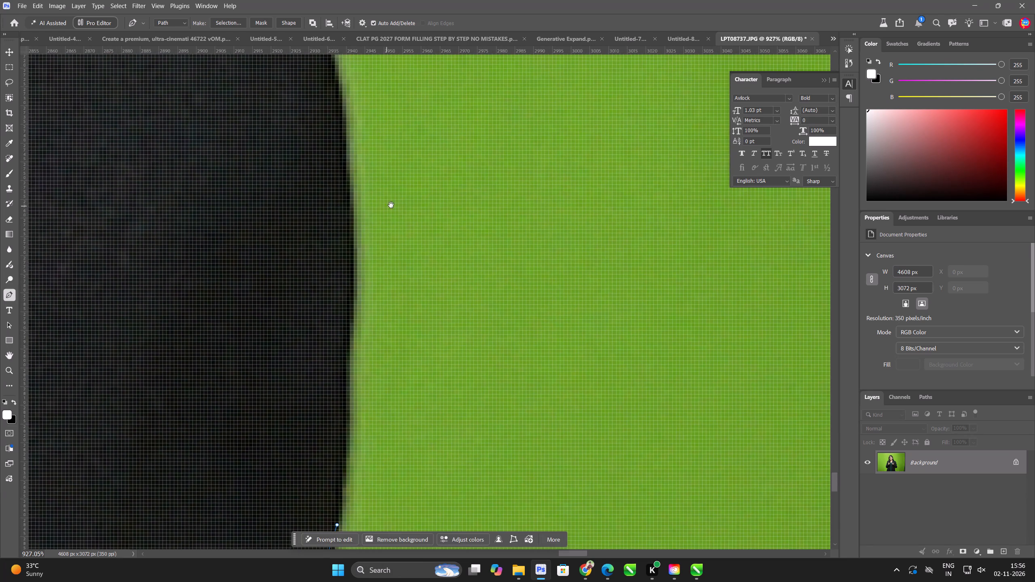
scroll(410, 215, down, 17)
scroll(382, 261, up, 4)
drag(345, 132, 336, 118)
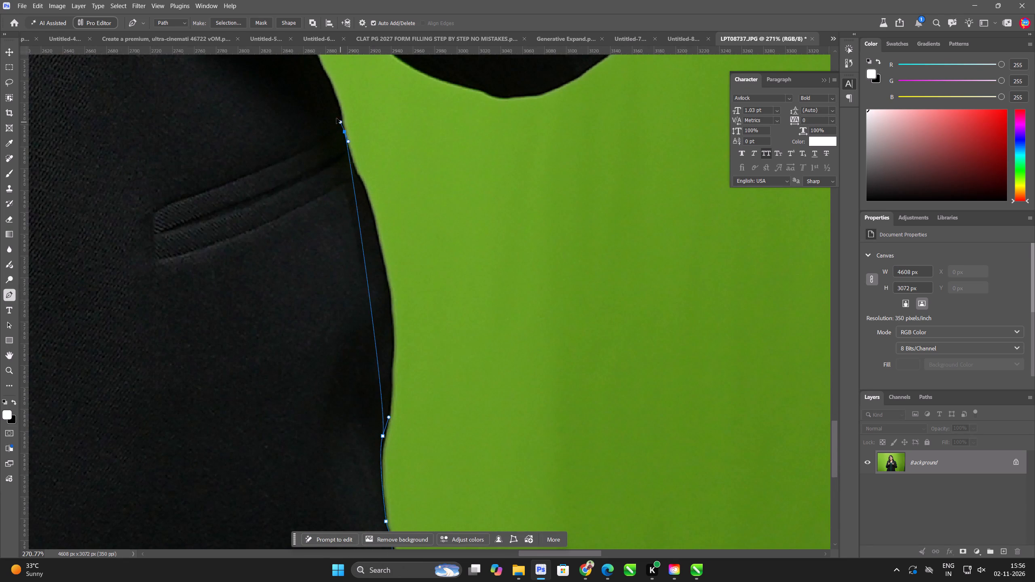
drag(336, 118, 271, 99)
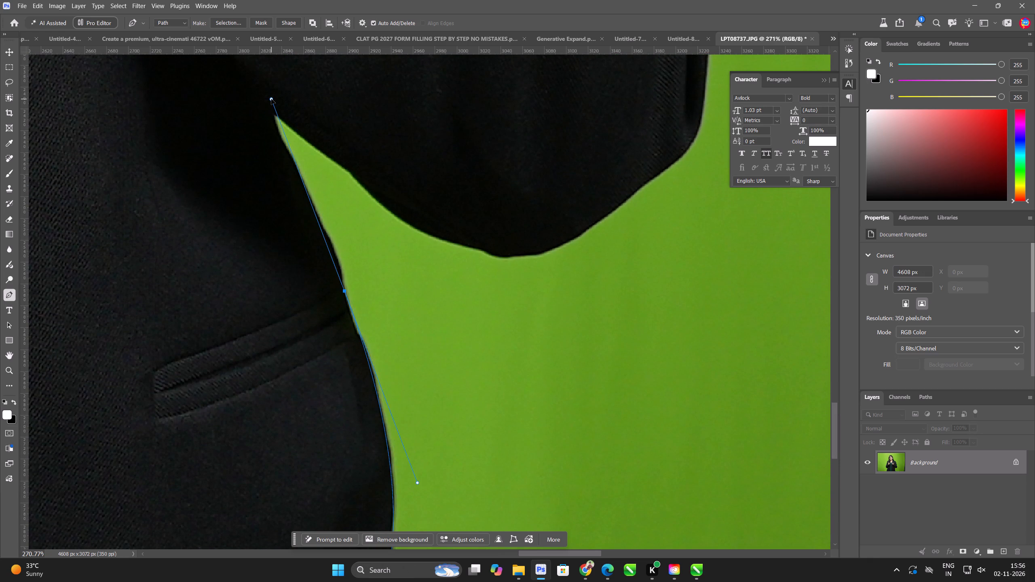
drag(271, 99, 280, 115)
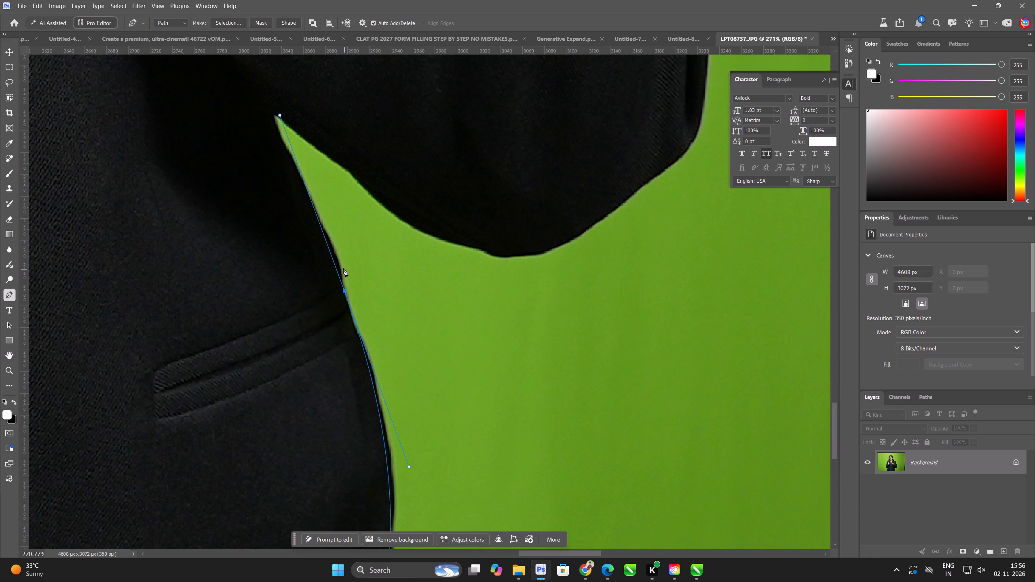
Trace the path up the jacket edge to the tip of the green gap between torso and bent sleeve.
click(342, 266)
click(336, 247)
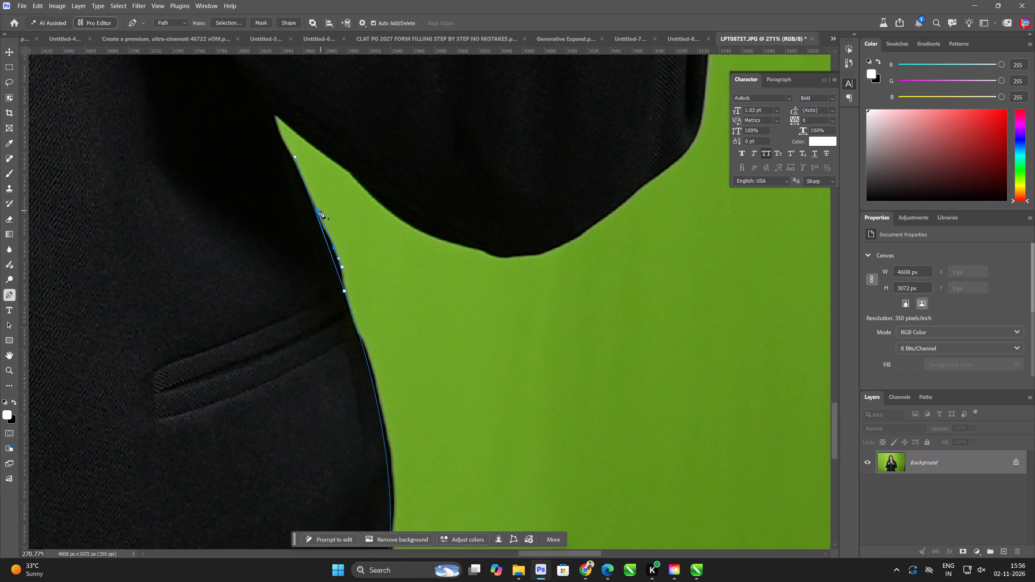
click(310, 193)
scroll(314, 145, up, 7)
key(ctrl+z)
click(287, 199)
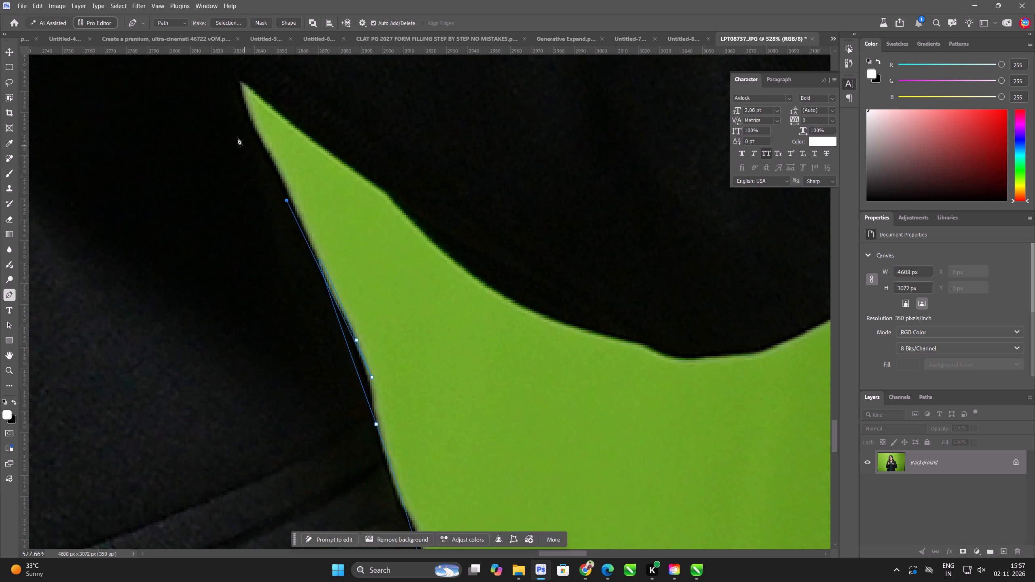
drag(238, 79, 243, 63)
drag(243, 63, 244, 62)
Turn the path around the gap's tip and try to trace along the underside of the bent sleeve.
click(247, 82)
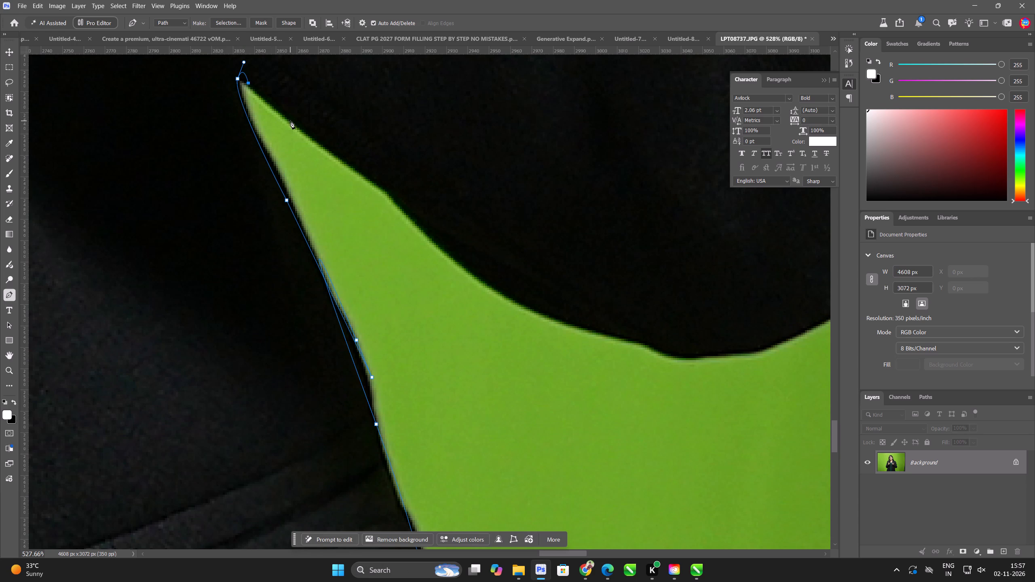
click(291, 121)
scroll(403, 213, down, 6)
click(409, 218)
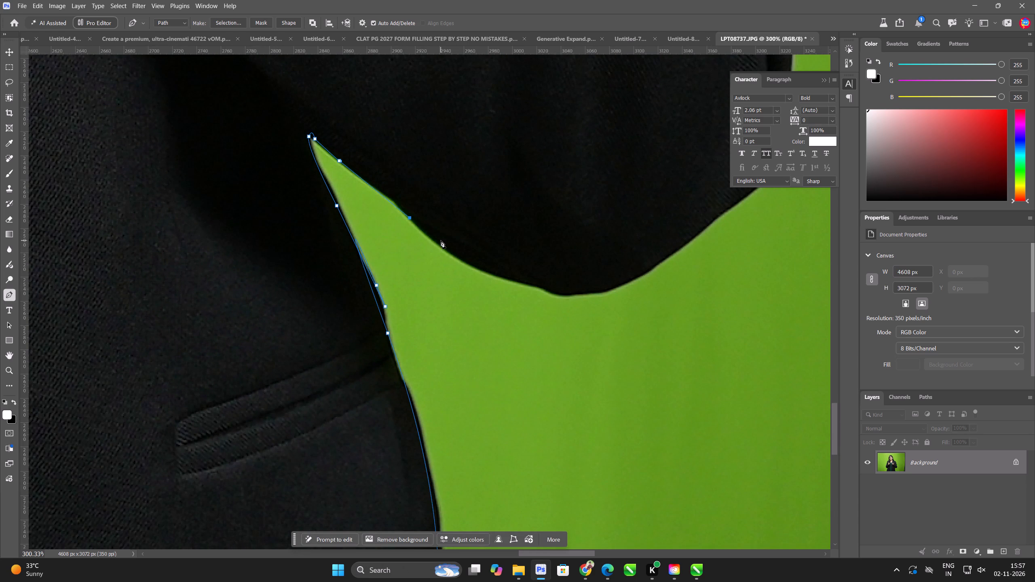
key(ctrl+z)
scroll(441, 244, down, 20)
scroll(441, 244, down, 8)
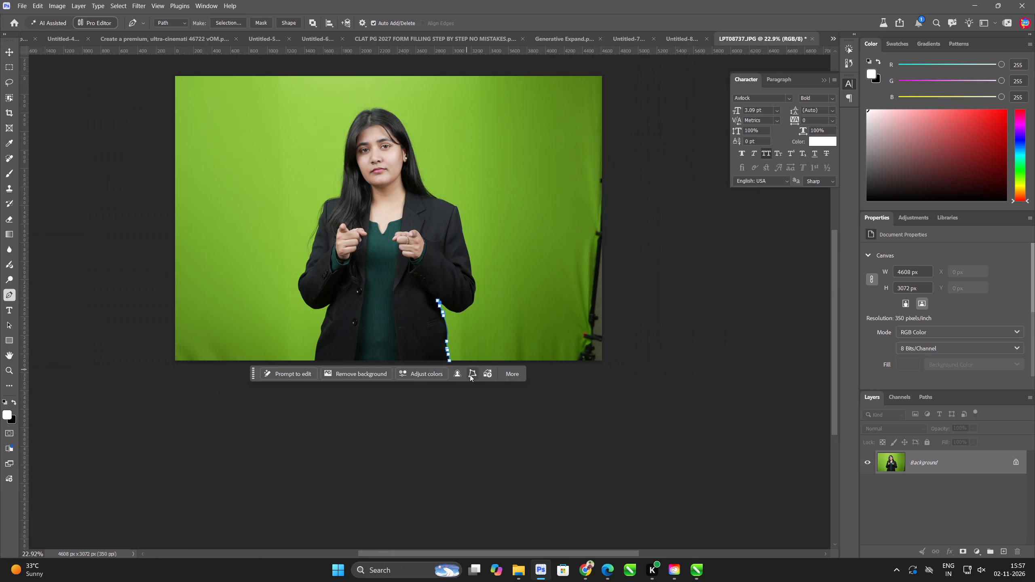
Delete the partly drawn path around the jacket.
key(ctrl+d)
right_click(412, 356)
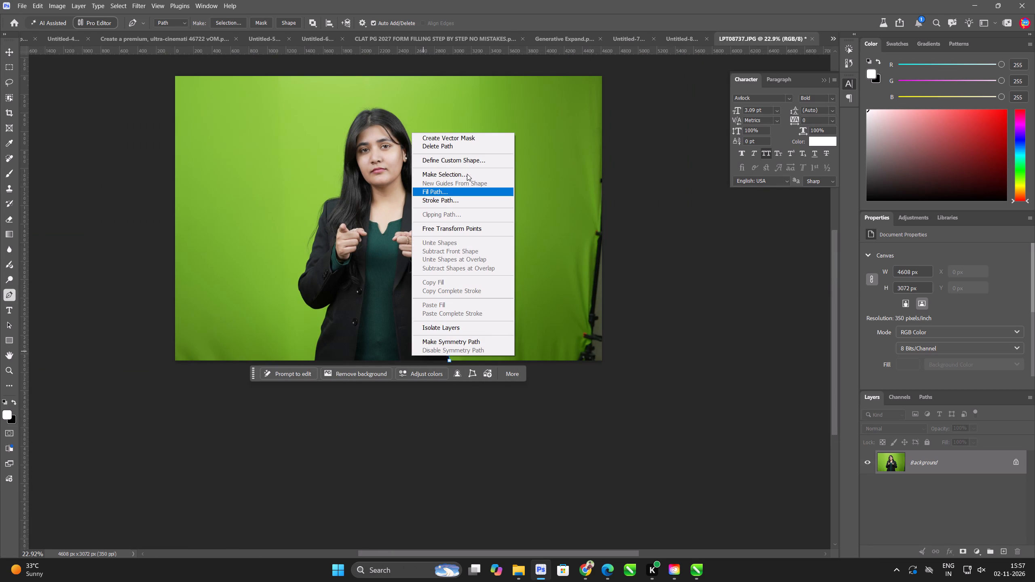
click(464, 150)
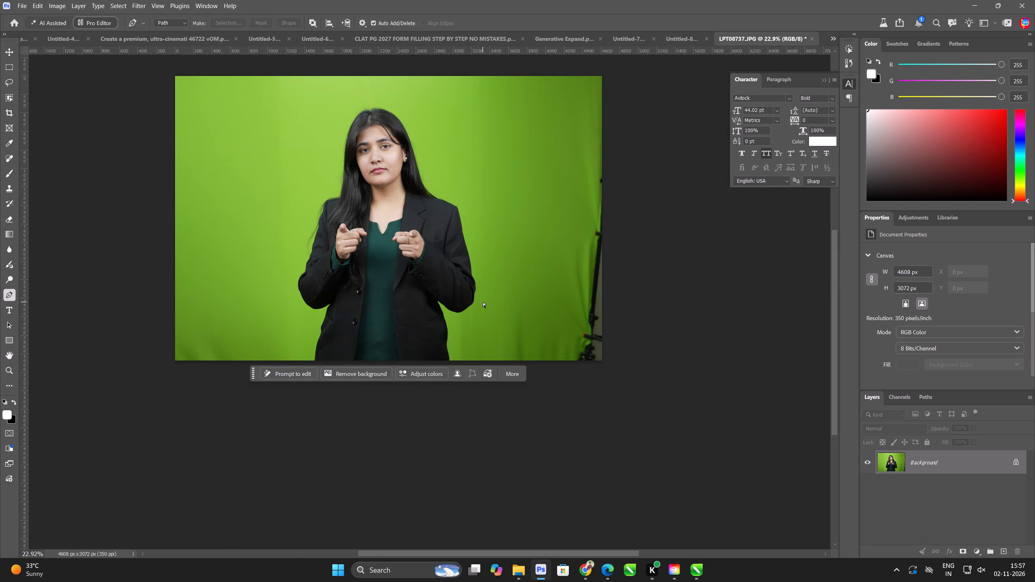
Fit the photo in view and, with the Quick Selection Tool active, run Select Subject to select the presenter.
key(ctrl+0)
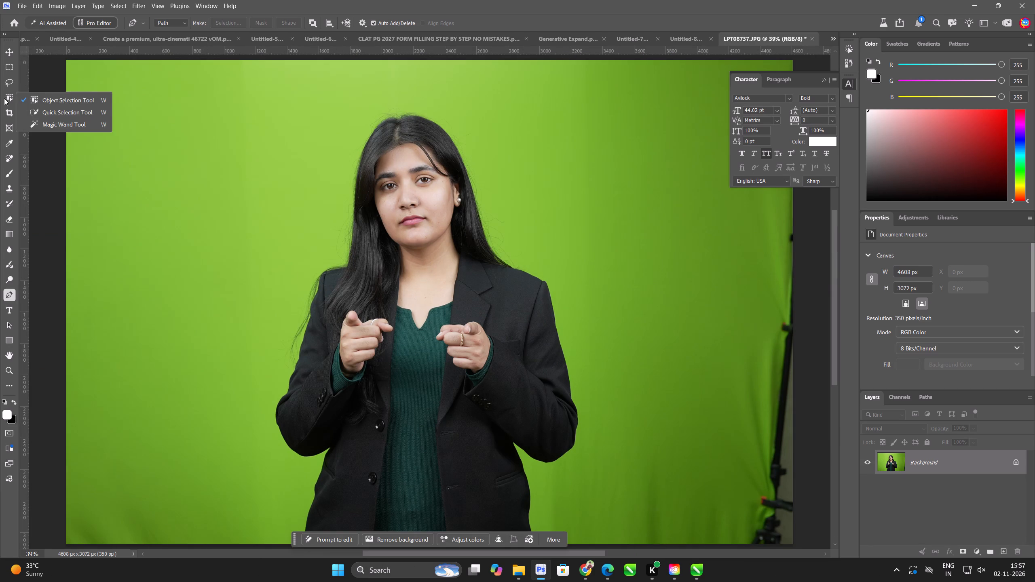
click(65, 114)
click(386, 19)
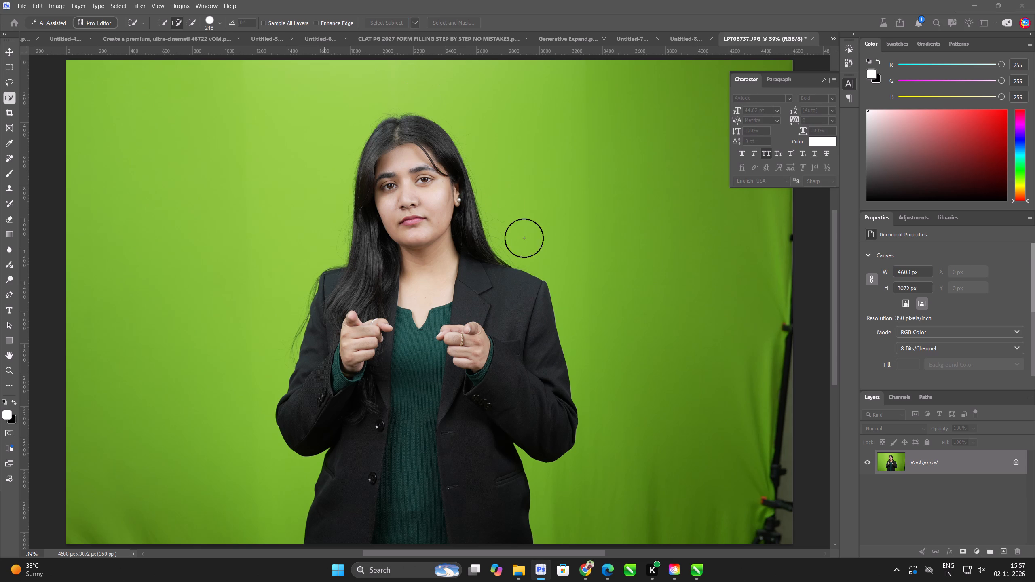
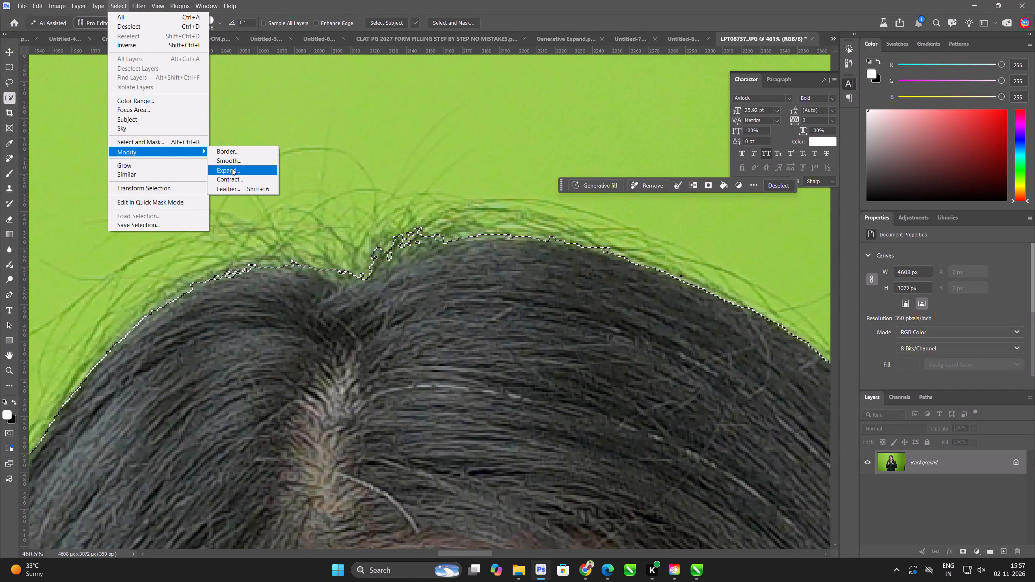
Contract the selection around the presenter by 2 pixels.
click(234, 175)
key(2)
key(Return)
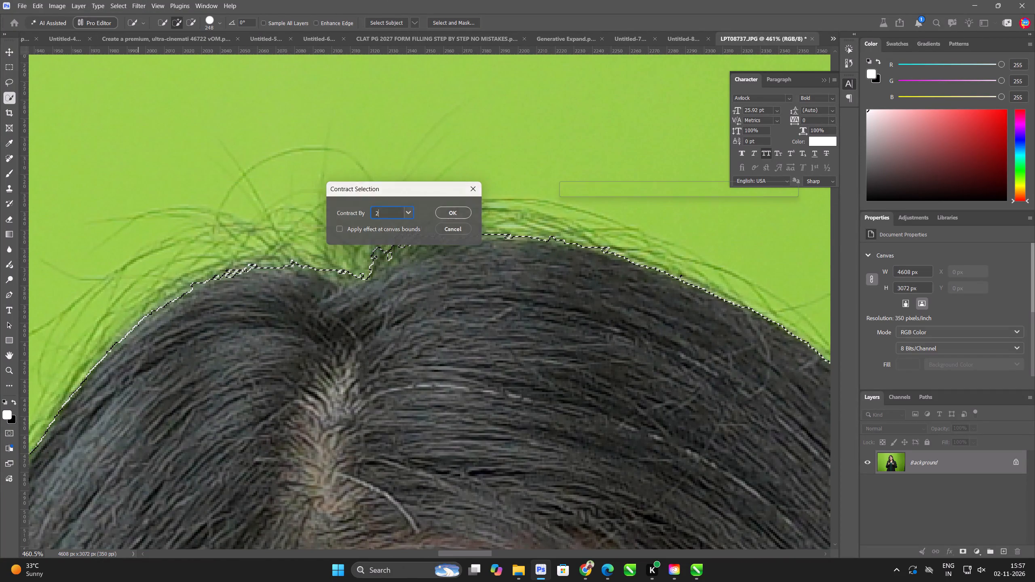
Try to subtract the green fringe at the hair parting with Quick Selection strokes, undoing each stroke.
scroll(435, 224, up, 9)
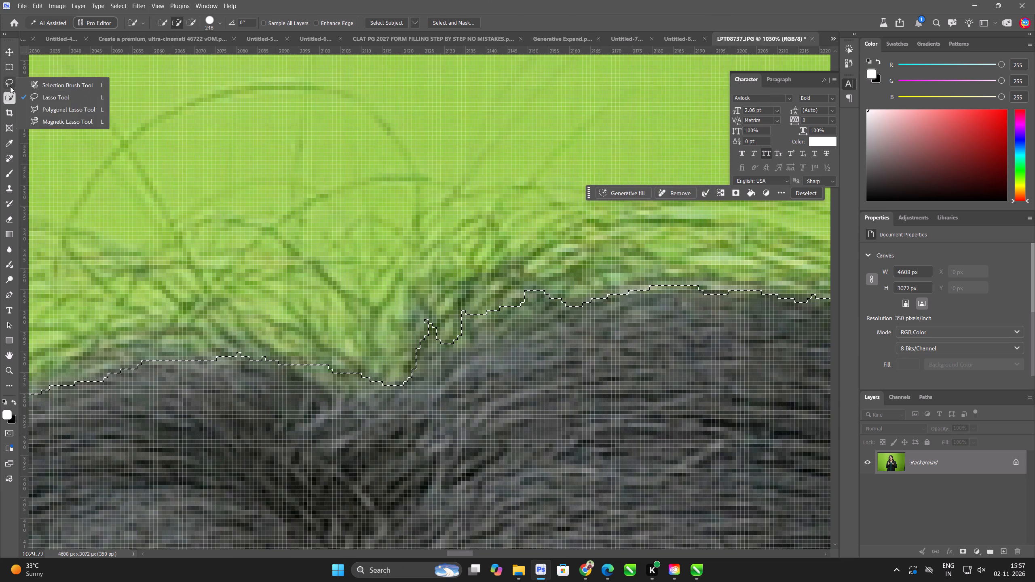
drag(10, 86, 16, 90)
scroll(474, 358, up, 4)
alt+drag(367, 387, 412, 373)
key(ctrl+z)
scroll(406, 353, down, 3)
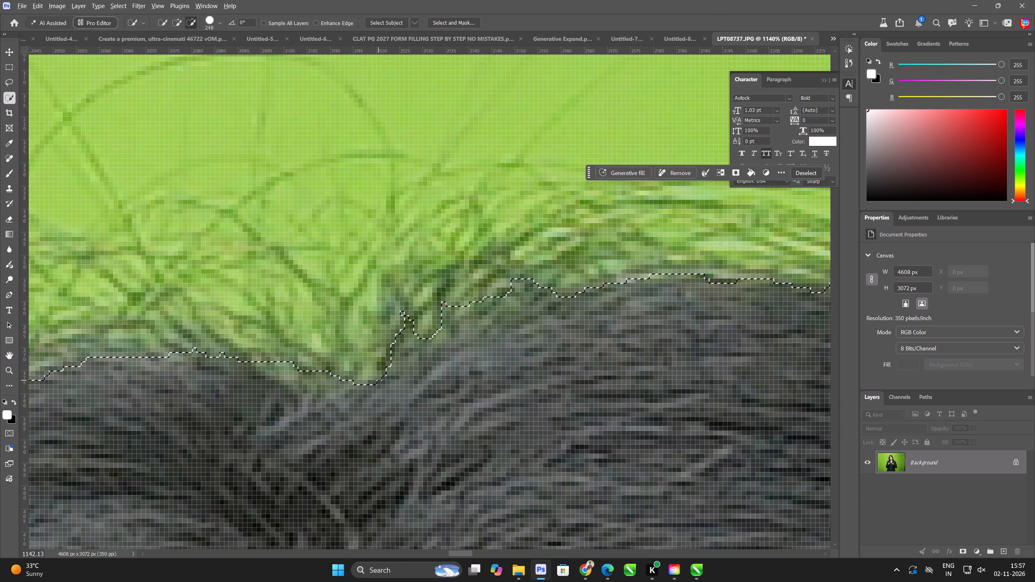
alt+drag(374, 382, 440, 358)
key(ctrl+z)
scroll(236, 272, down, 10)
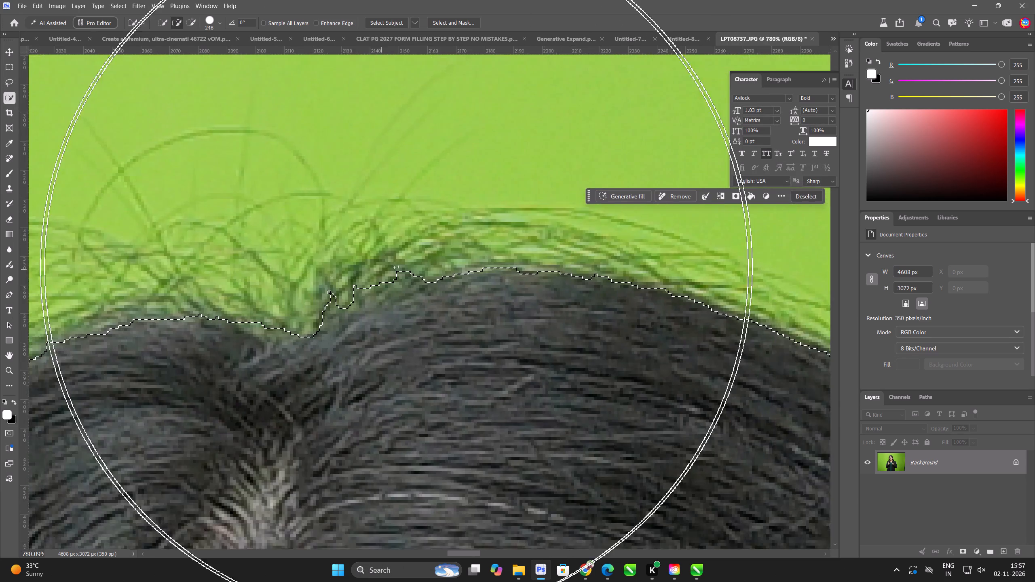
Subtract the green-tinted strip beside the hair parting from the selection by outlining it with the Lasso Tool.
scroll(431, 265, down, 5)
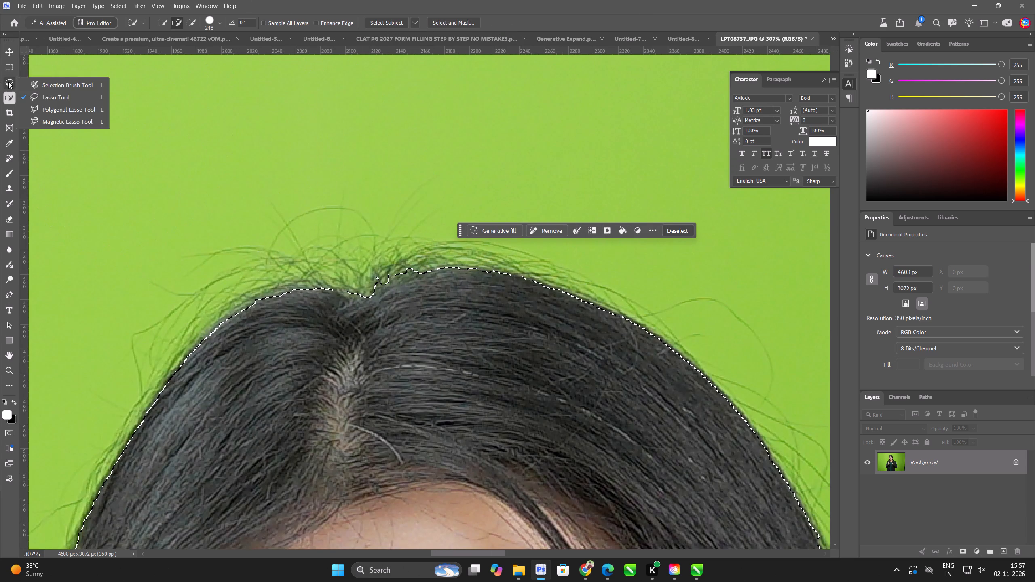
drag(8, 82, 13, 82)
scroll(305, 213, up, 14)
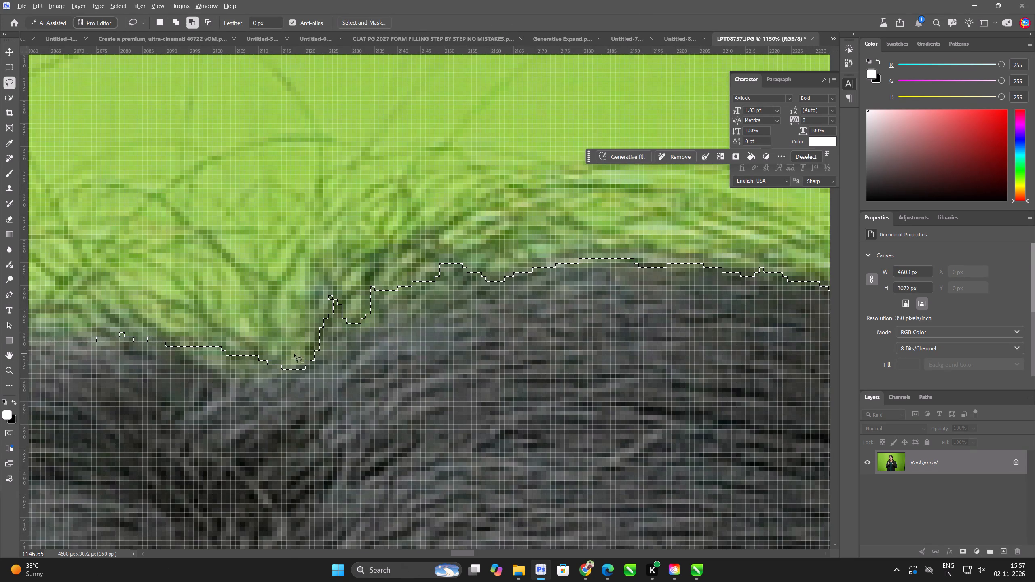
alt+drag(294, 361, 464, 213)
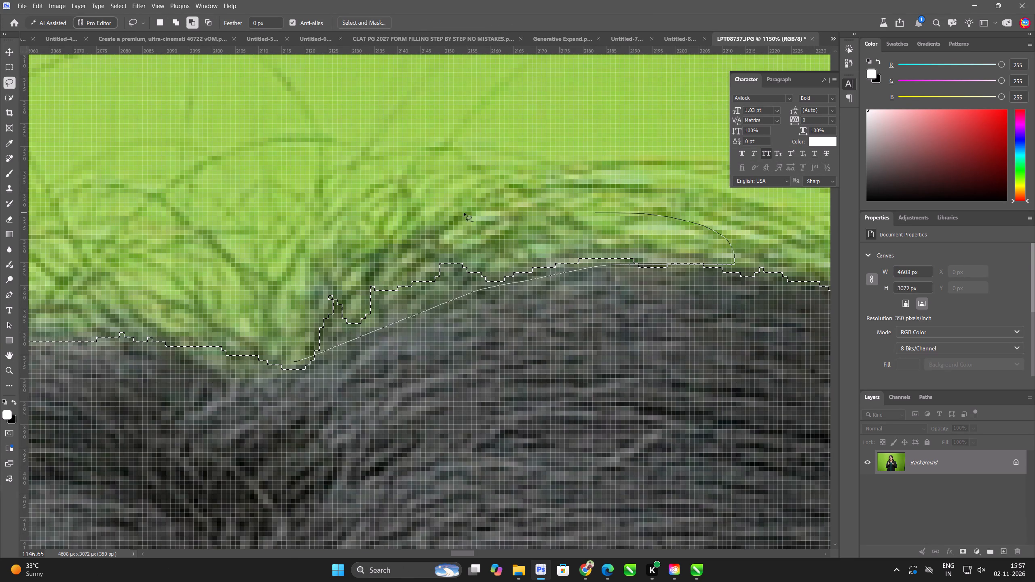
alt+drag(464, 213, 307, 359)
scroll(542, 269, down, 19)
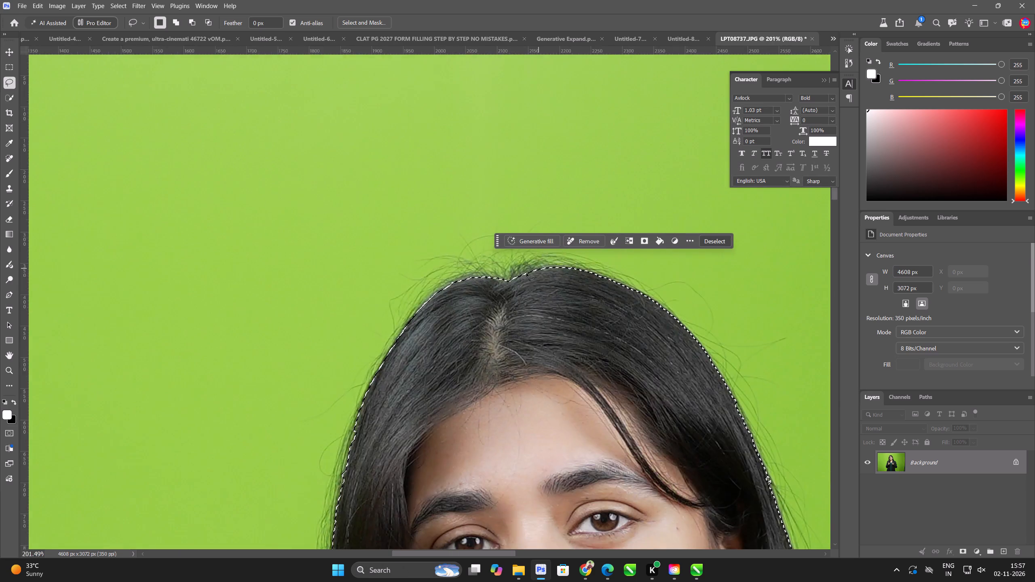
Copy the selected presenter onto a new layer and hide the green-screen Background layer.
scroll(526, 273, down, 20)
scroll(526, 273, down, 5)
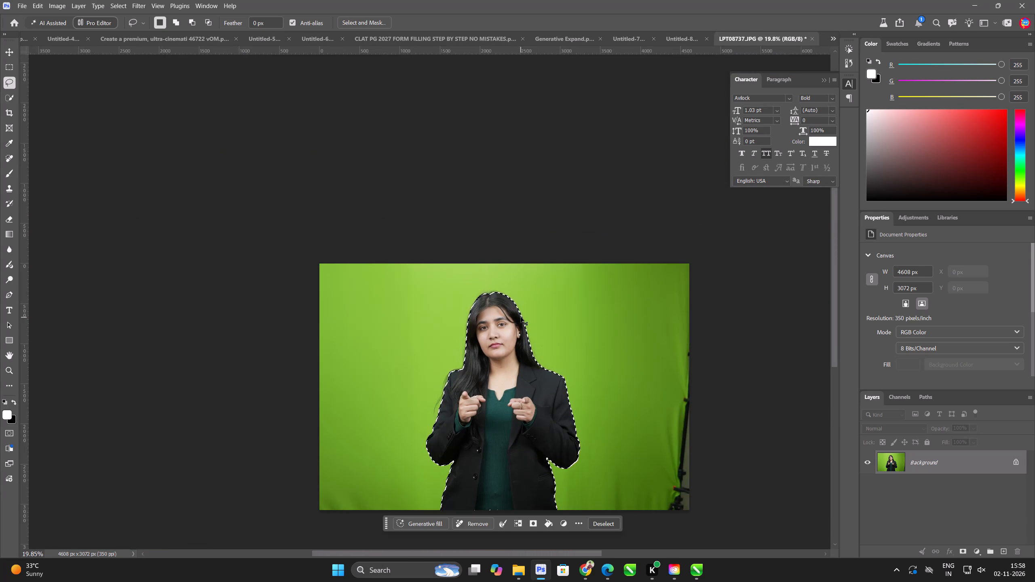
key(ctrl+j)
click(872, 483)
scroll(513, 326, up, 3)
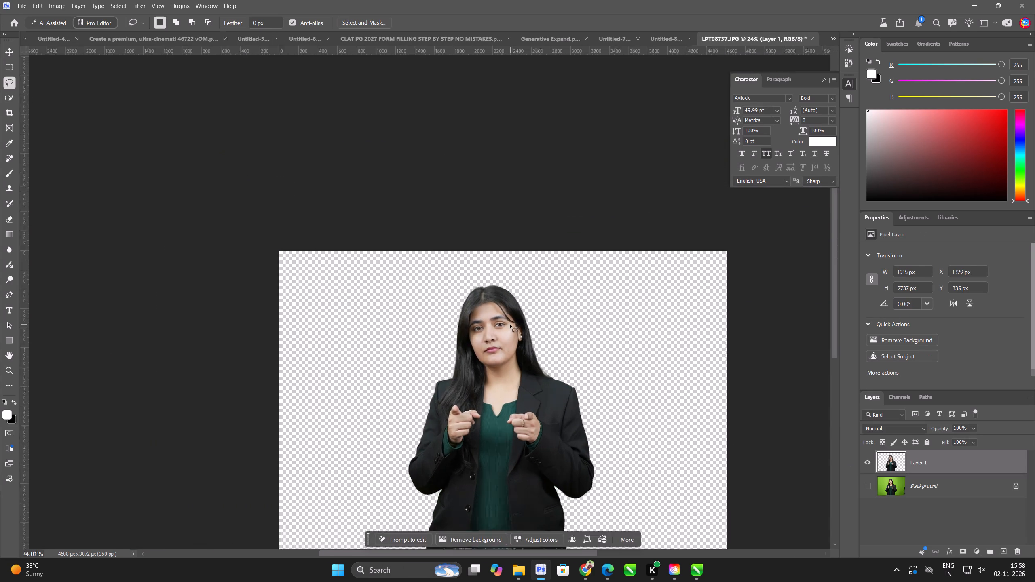
scroll(510, 325, up, 6)
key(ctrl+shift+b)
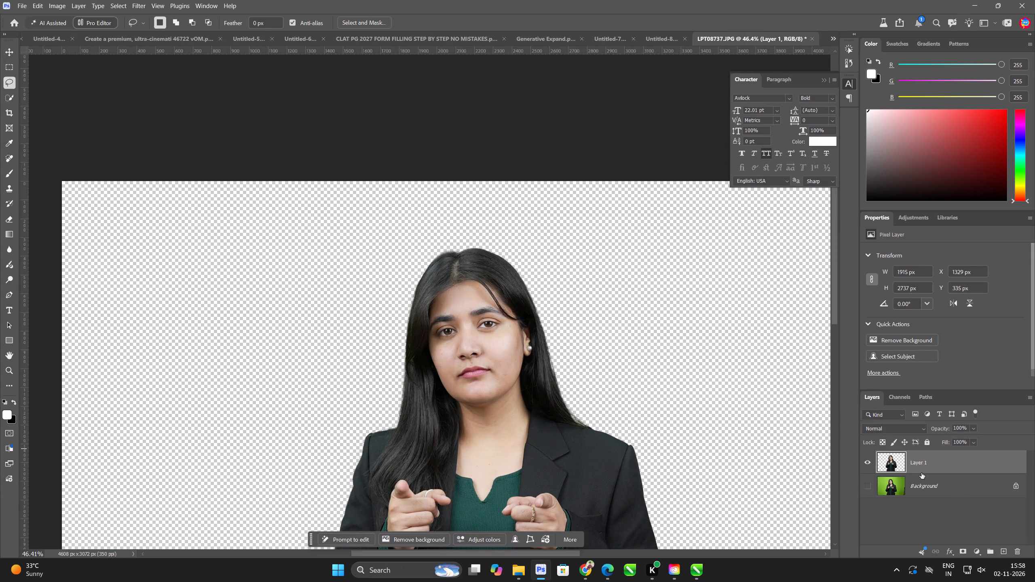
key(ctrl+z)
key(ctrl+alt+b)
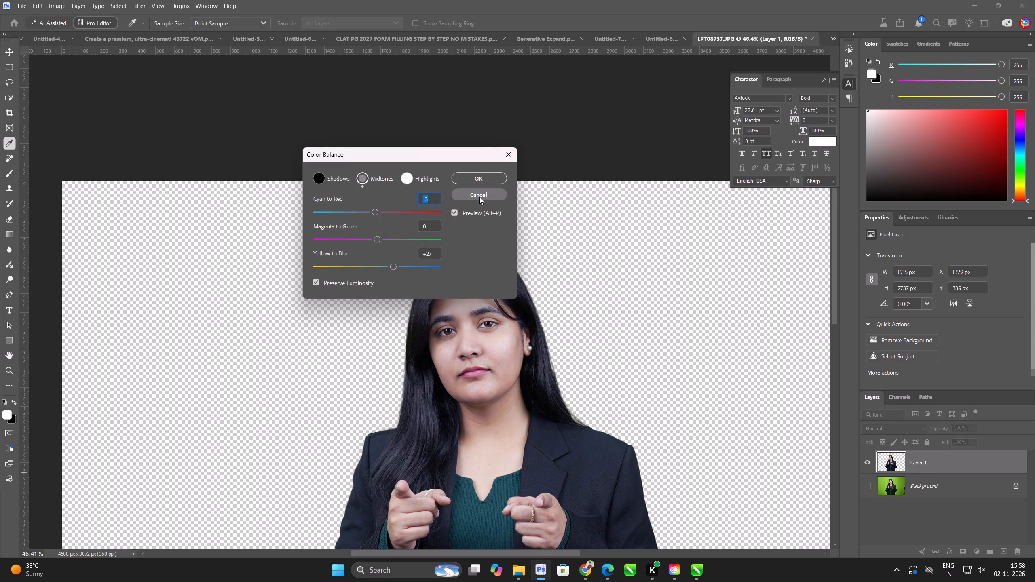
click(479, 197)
Open the cut-out layer in the Camera Raw Filter, set Color Noise Reduction to 100 and add slight Sharpening.
key(ctrl+shift+a)
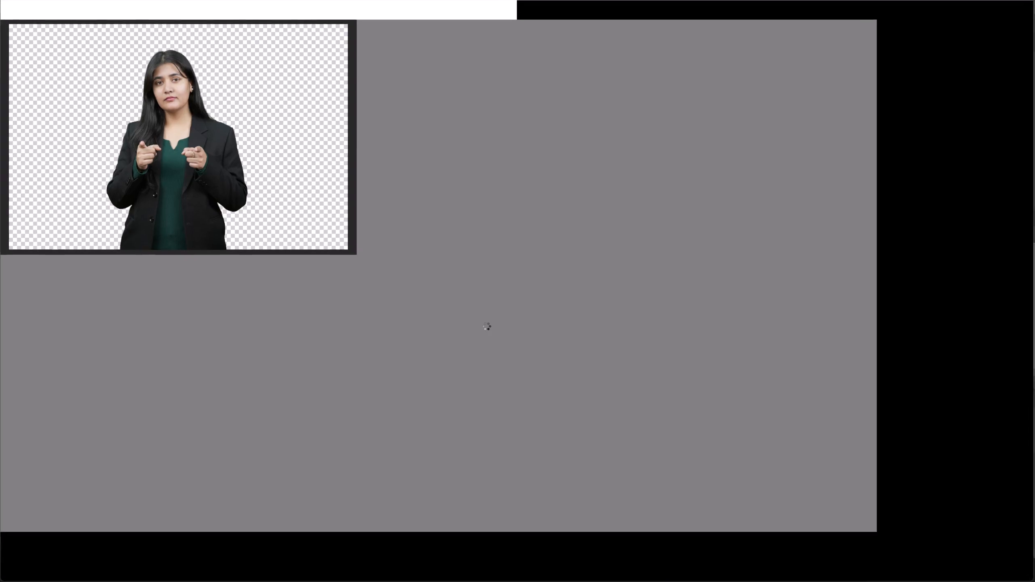
drag(450, 160, 643, 416)
scroll(1005, 419, down, 15)
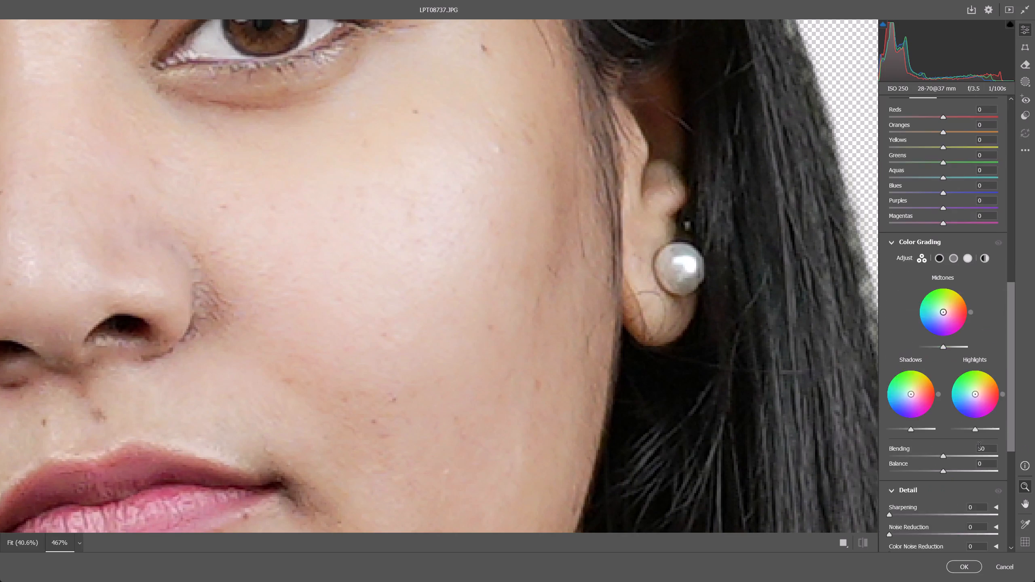
scroll(979, 447, down, 11)
drag(902, 482, 1034, 496)
click(901, 442)
Set Highlights to -18 and Contrast to +18 for the cut-out in Camera Raw.
scroll(957, 392, up, 6)
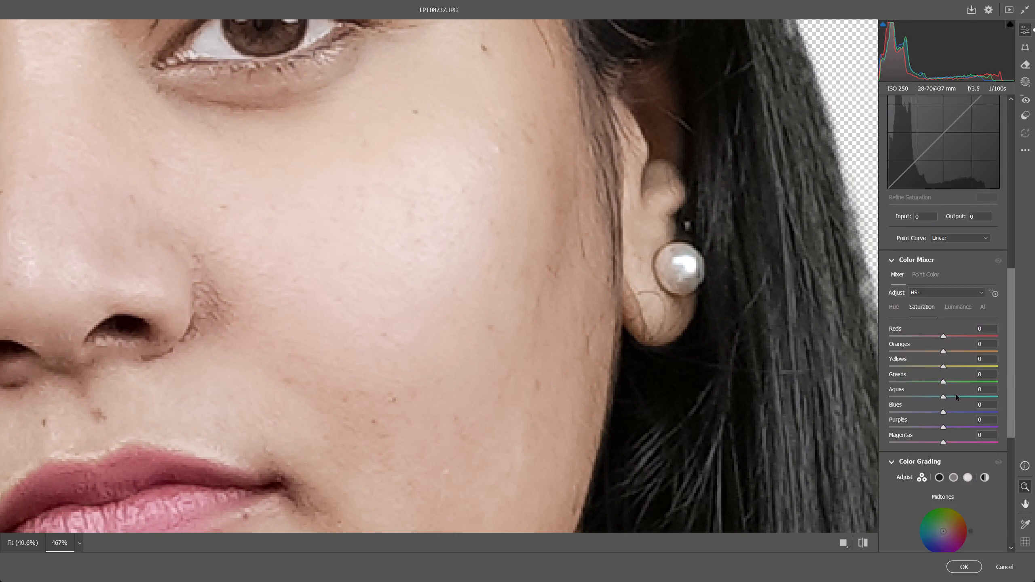
scroll(956, 395, up, 19)
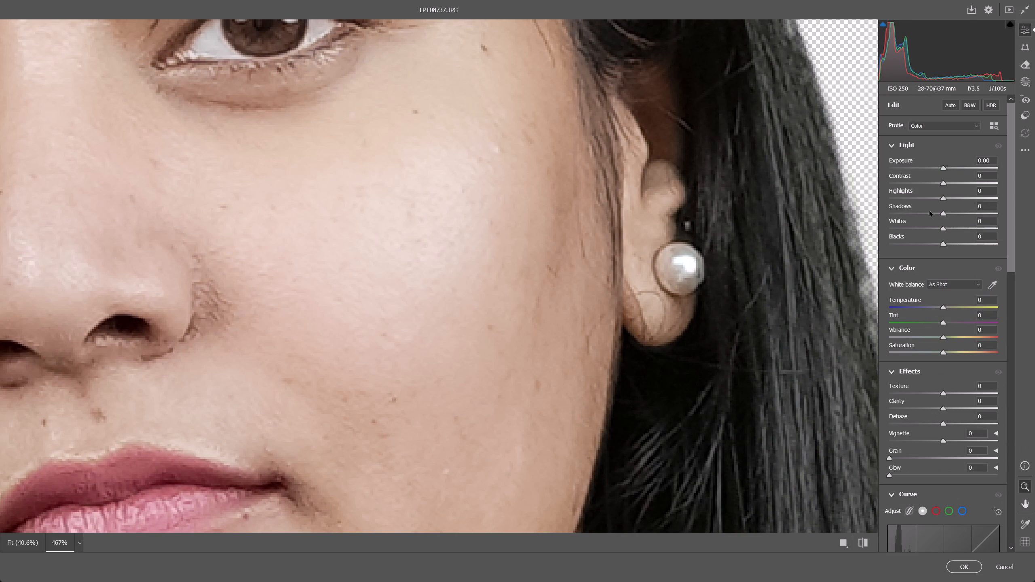
drag(934, 198, 927, 202)
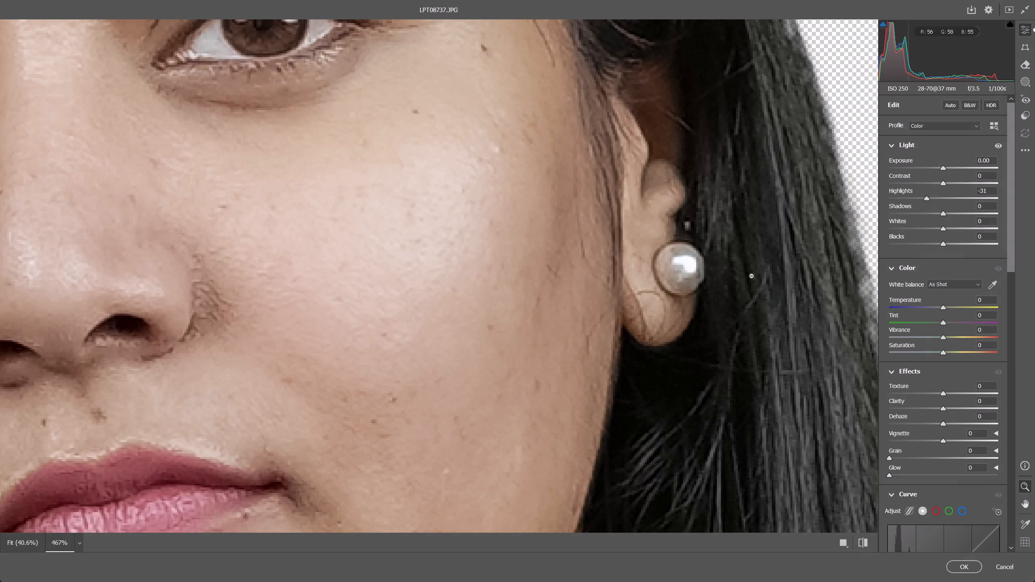
click(765, 278)
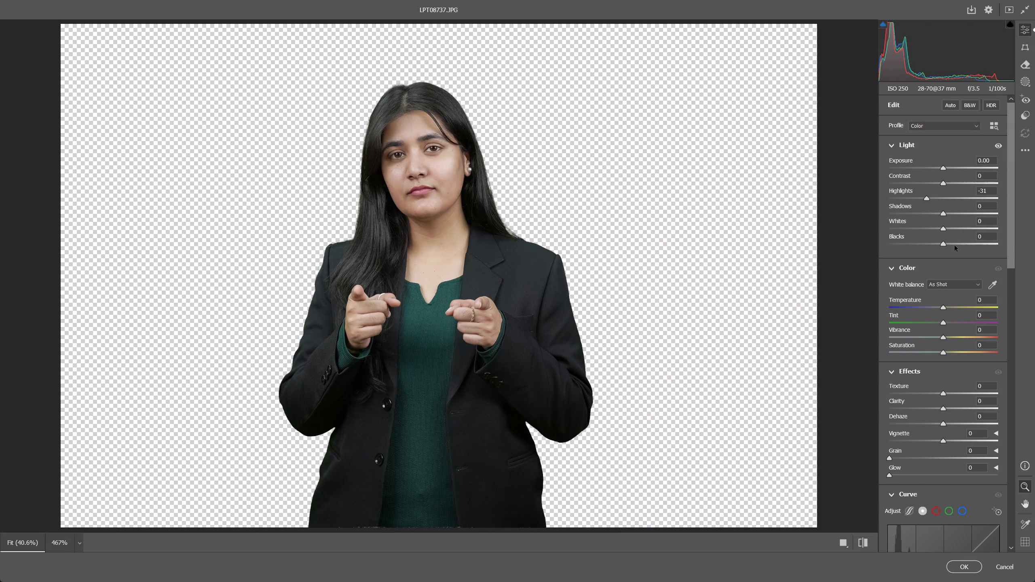
click(934, 199)
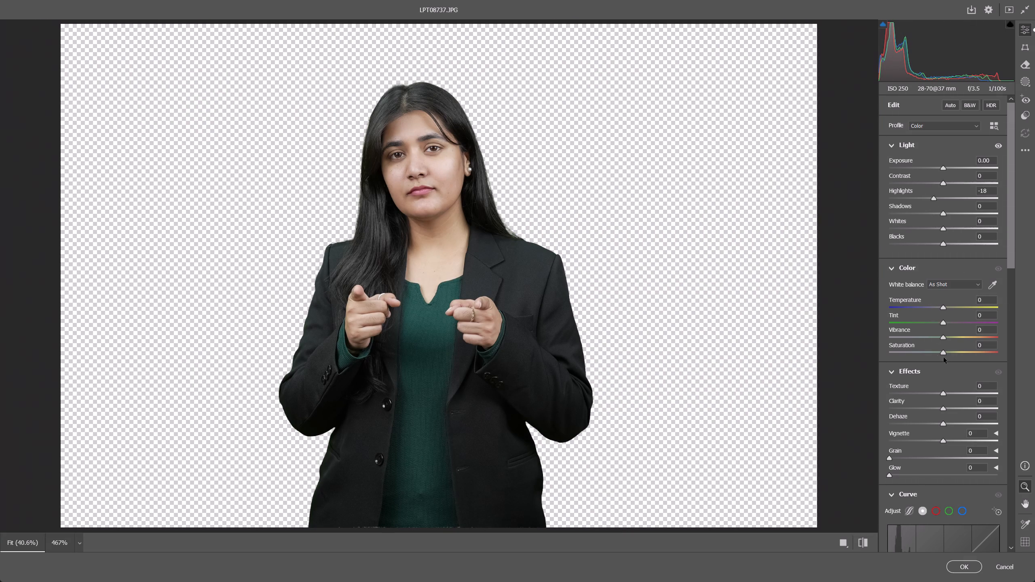
drag(945, 182, 955, 184)
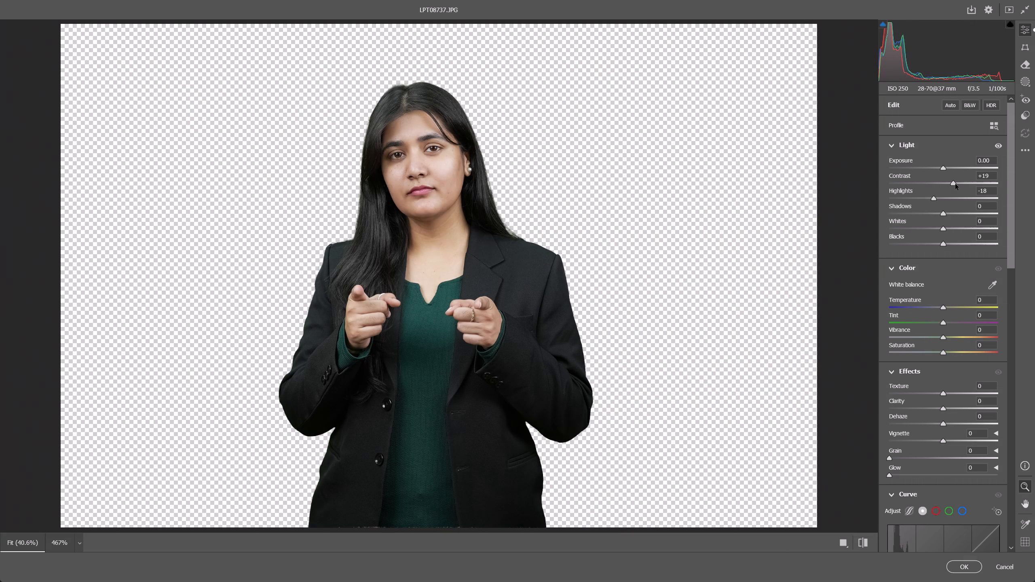
drag(955, 184, 955, 184)
Set Clarity to +4 and raise Texture moderately in the Camera Raw effects.
scroll(955, 184, down, 1)
click(946, 349)
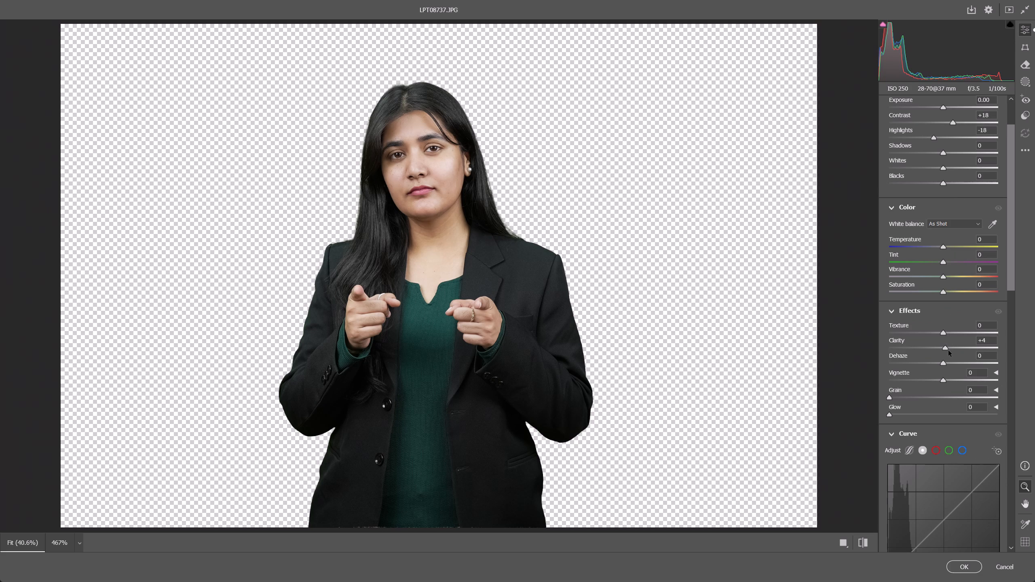
drag(950, 333, 956, 334)
Set Sharpening to 16 in the Camera Raw detail settings.
scroll(957, 371, down, 11)
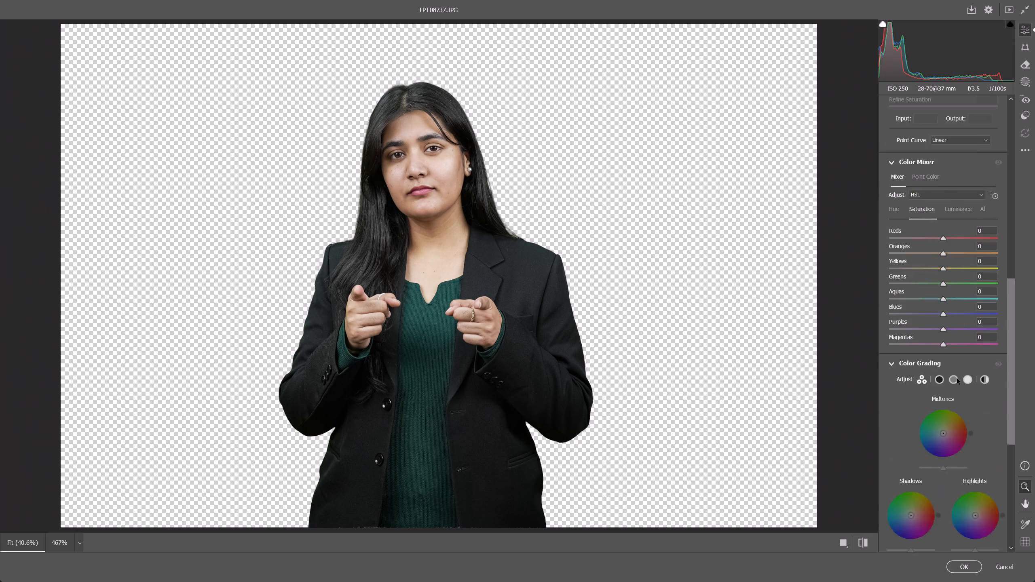
scroll(944, 382, down, 2)
click(902, 420)
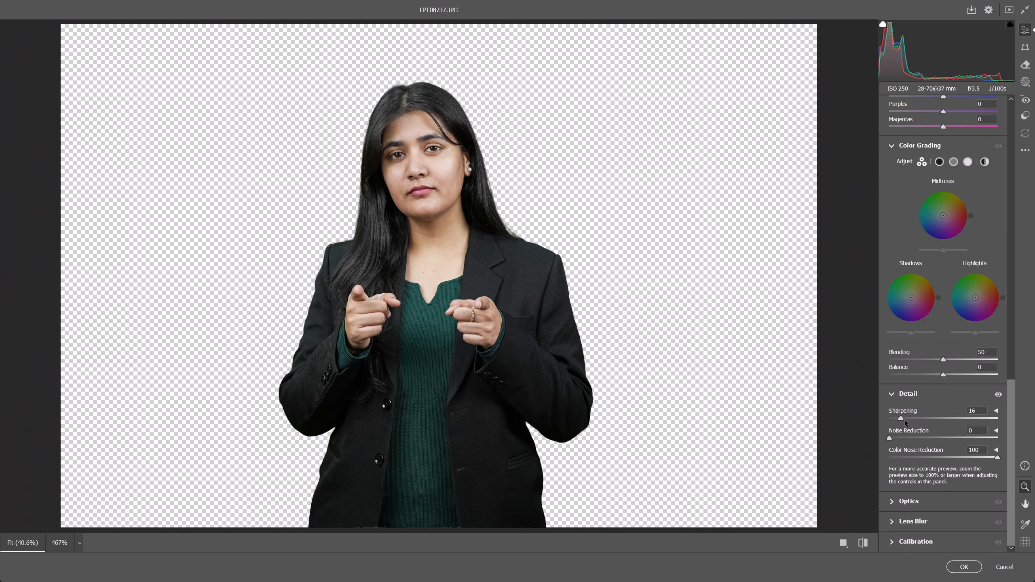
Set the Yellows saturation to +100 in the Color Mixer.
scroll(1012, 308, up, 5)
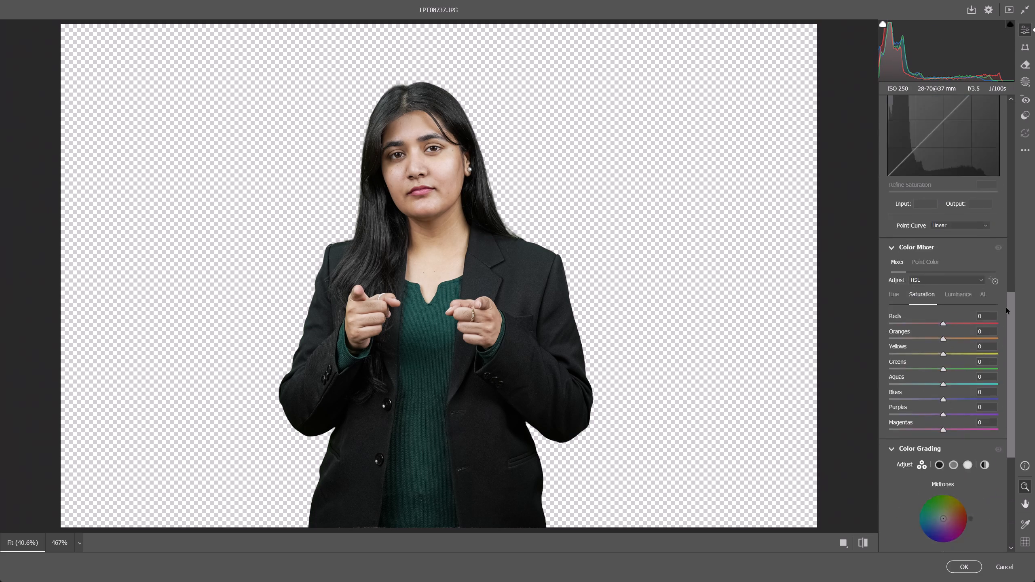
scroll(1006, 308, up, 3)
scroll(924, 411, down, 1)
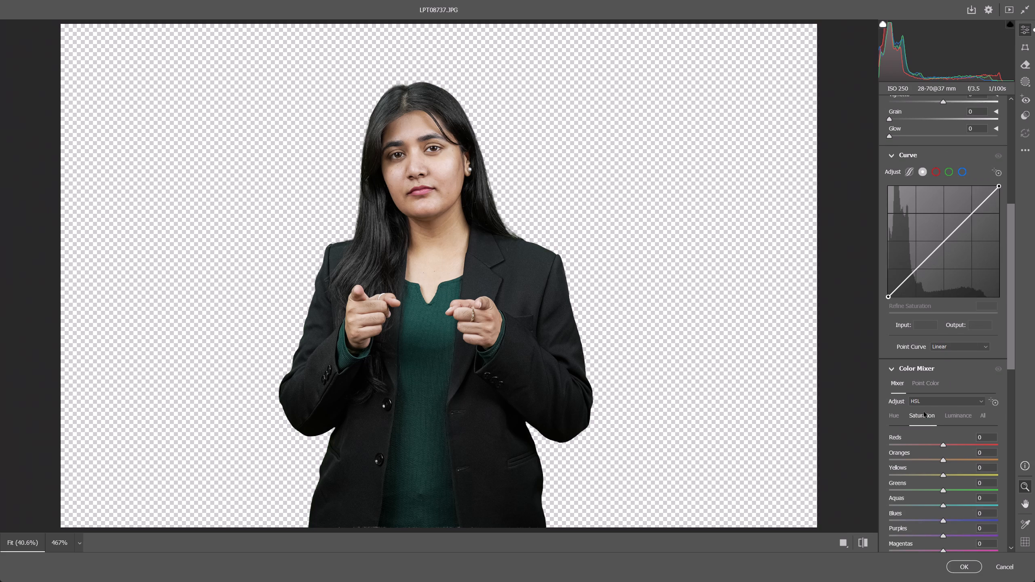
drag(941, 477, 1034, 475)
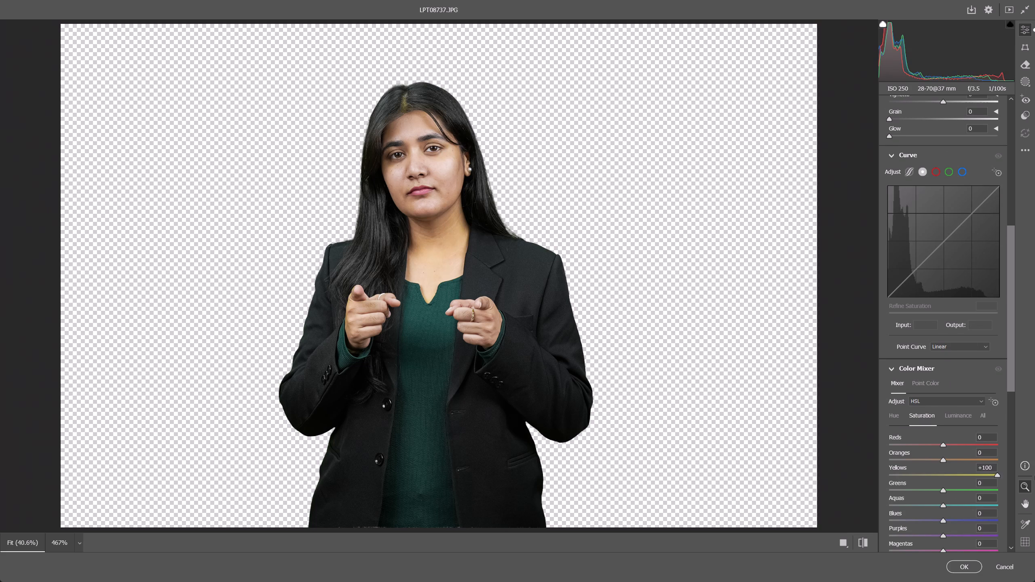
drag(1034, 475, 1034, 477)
Shift the Oranges hue toward red in the Color Mixer to make the skin tone pinker.
drag(893, 415, 896, 420)
click(933, 458)
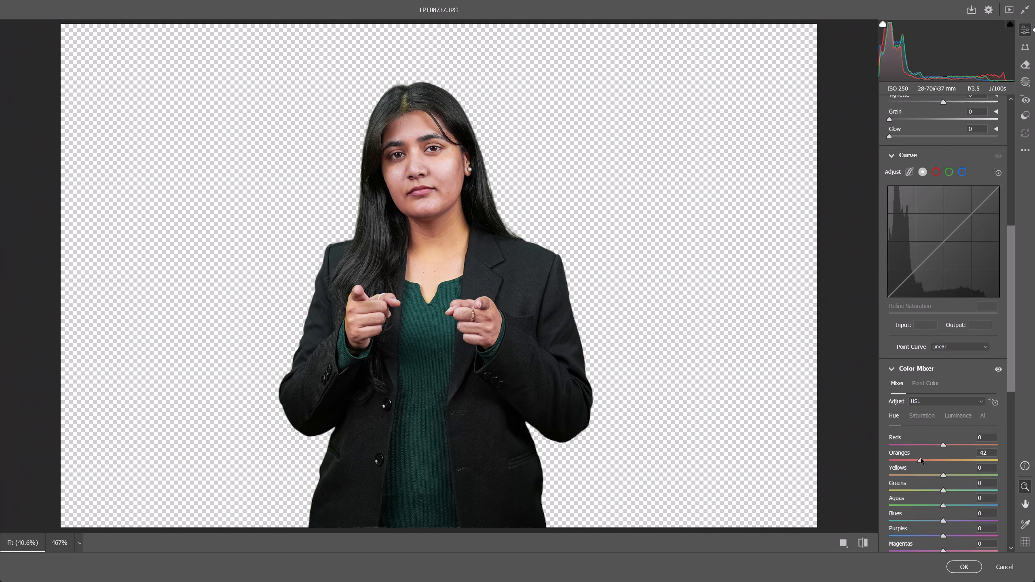
Set Yellows and Oranges saturation to -14 each, check the presenter up close and apply the Camera Raw adjustments.
click(922, 420)
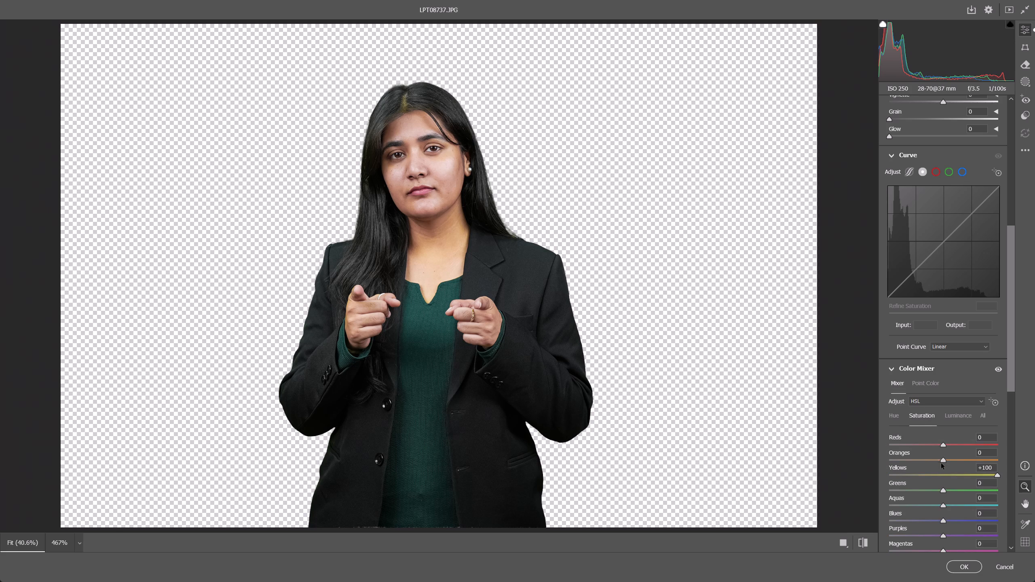
drag(946, 475, 942, 476)
drag(942, 476, 936, 477)
click(939, 459)
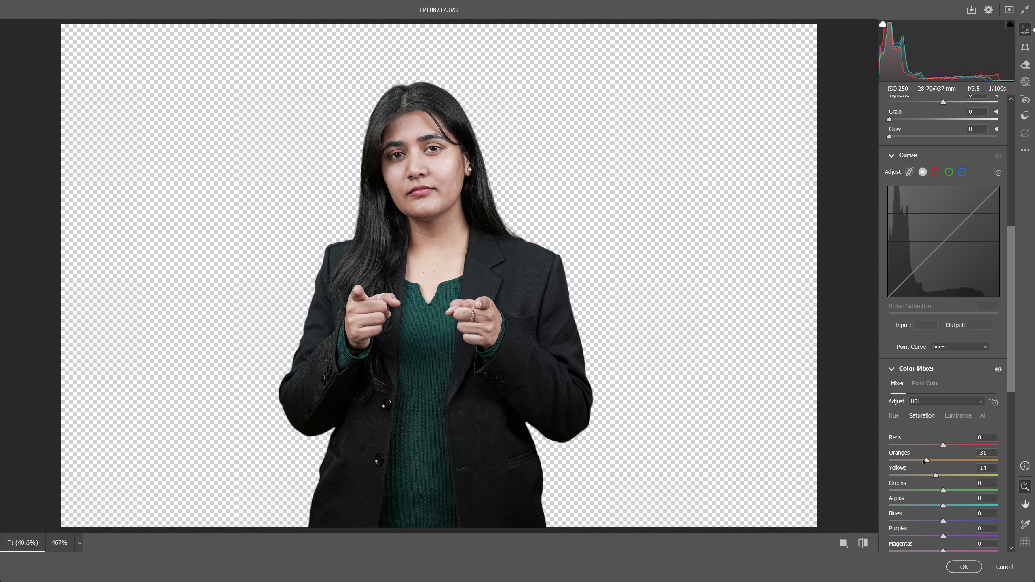
drag(529, 149, 548, 180)
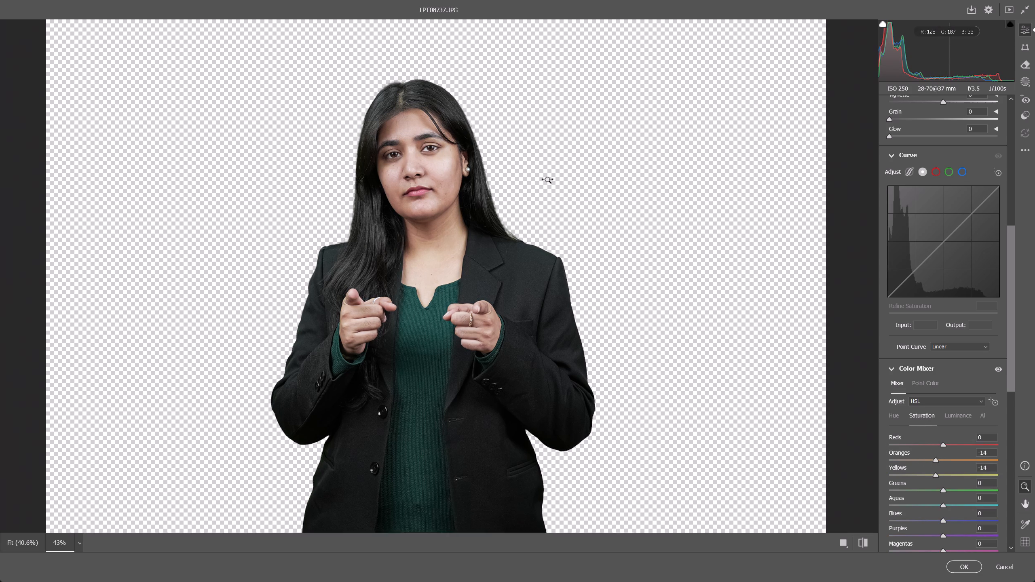
drag(548, 180, 600, 228)
click(600, 228)
key(Return)
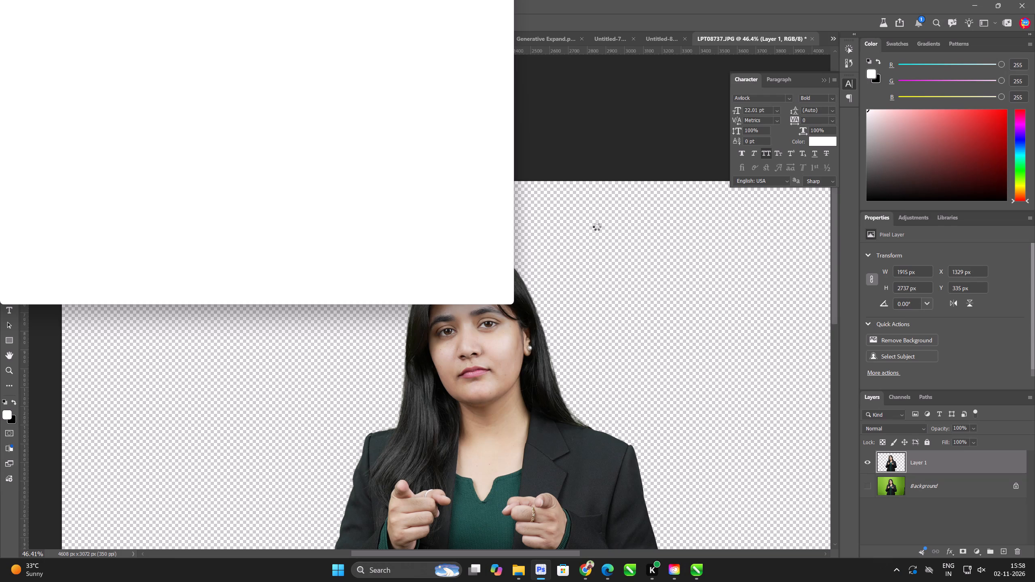
scroll(464, 351, up, 17)
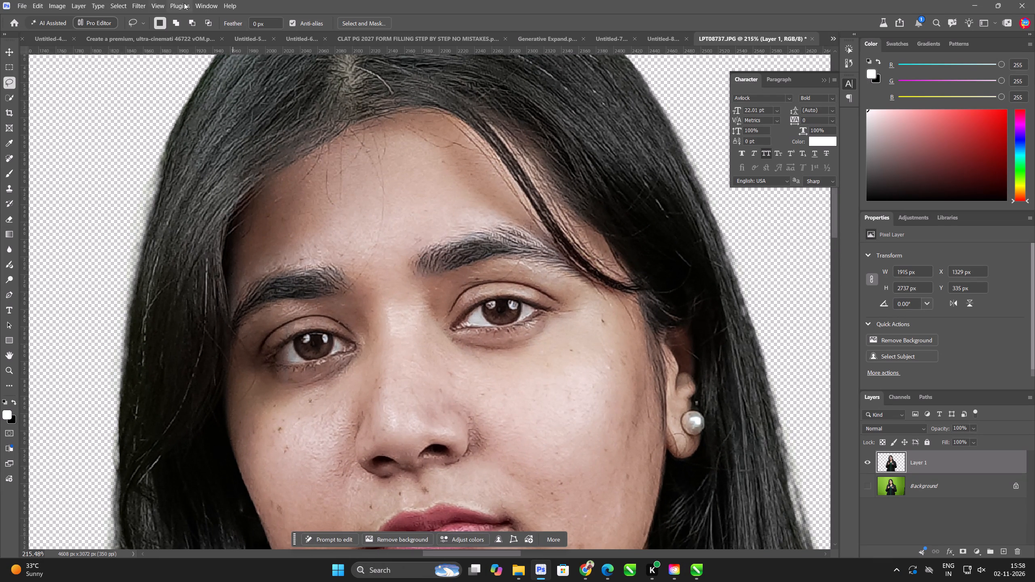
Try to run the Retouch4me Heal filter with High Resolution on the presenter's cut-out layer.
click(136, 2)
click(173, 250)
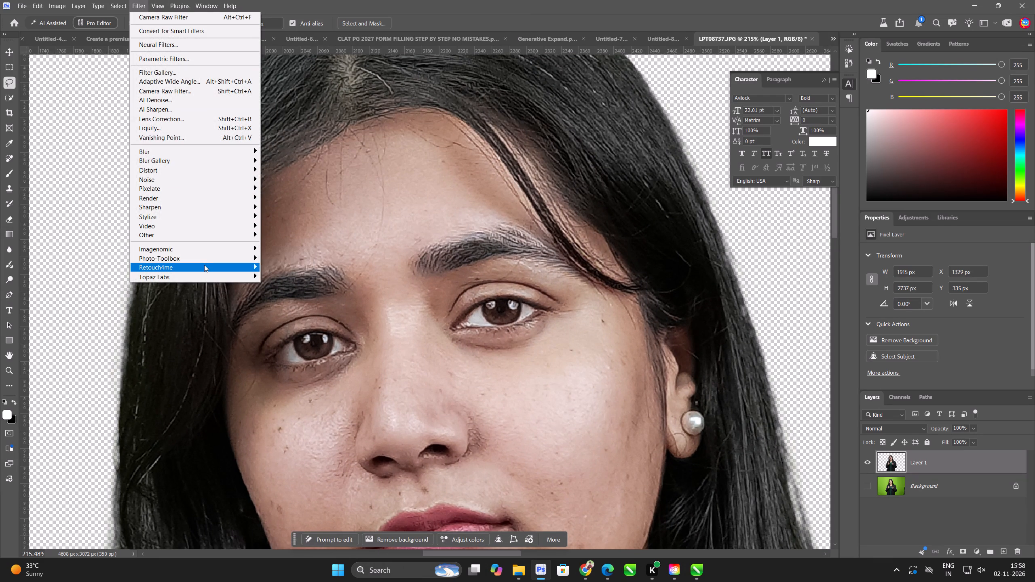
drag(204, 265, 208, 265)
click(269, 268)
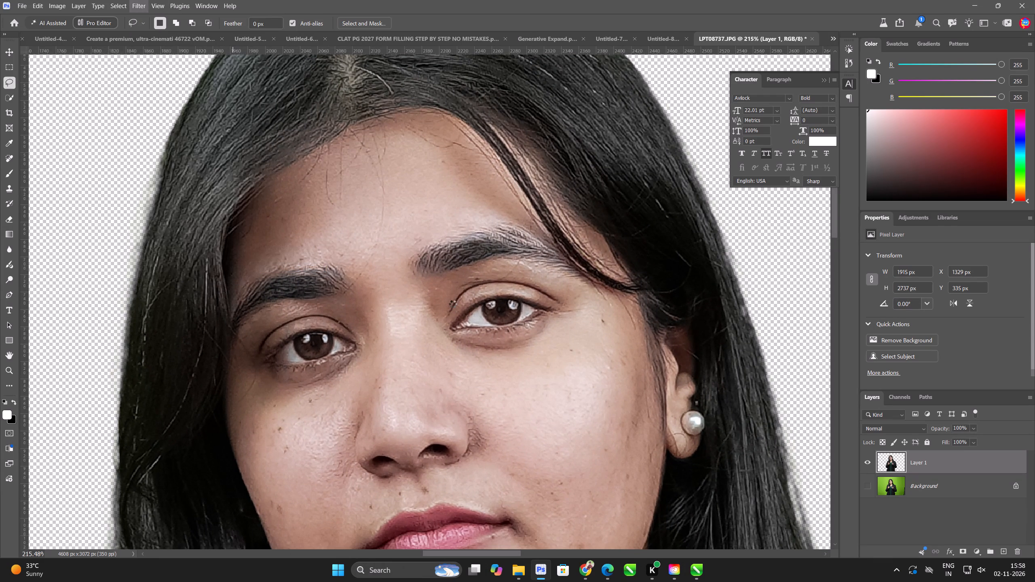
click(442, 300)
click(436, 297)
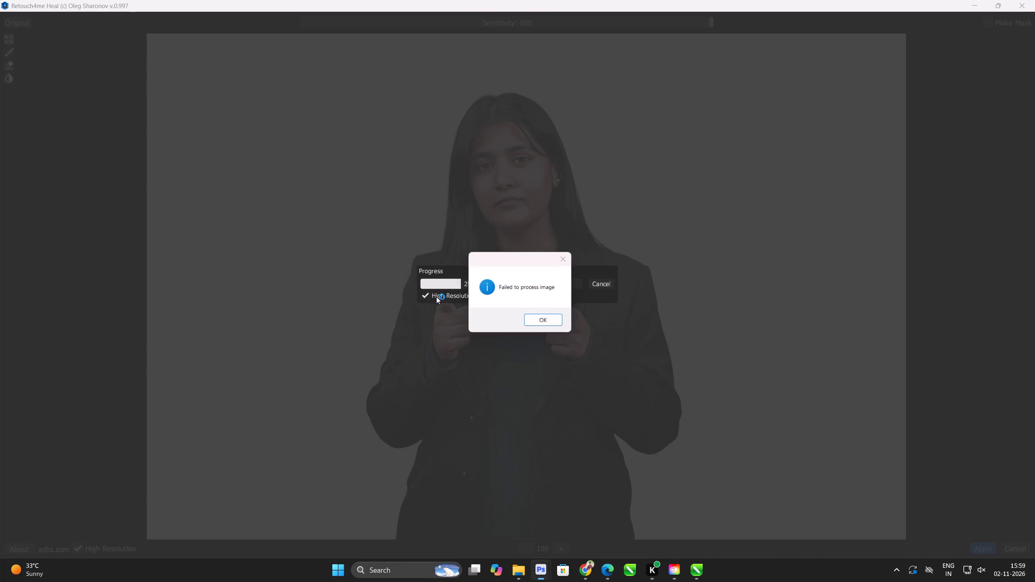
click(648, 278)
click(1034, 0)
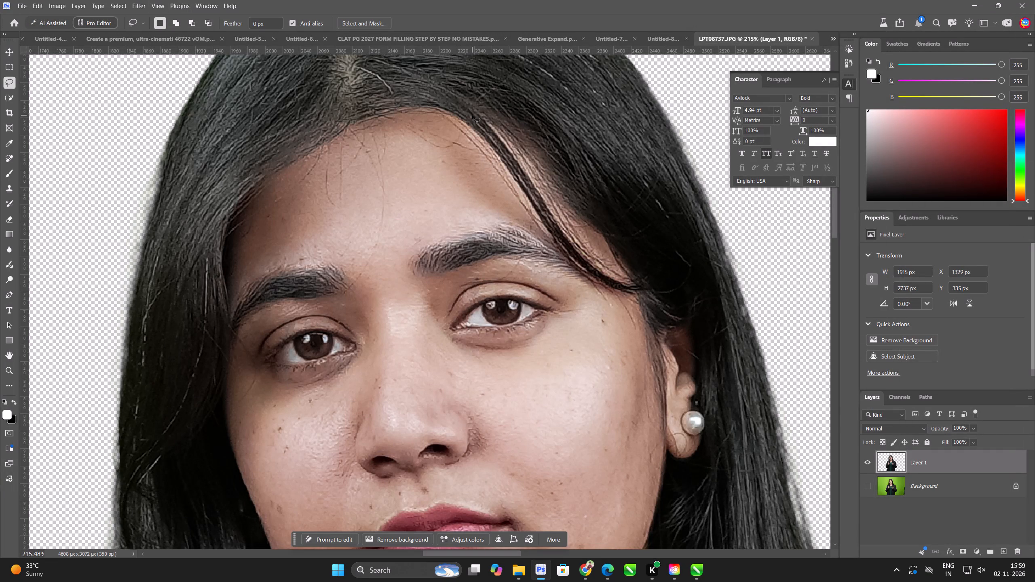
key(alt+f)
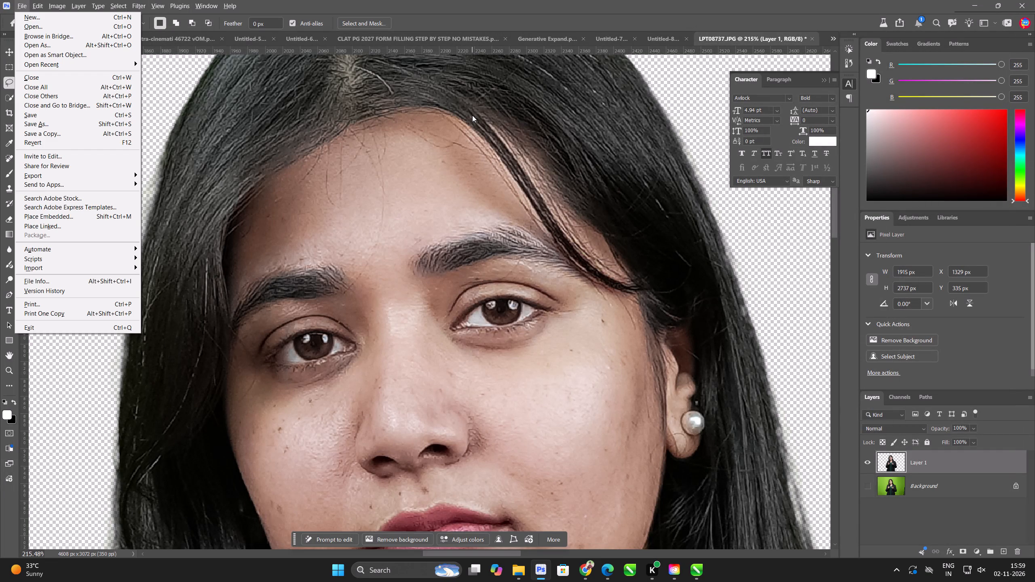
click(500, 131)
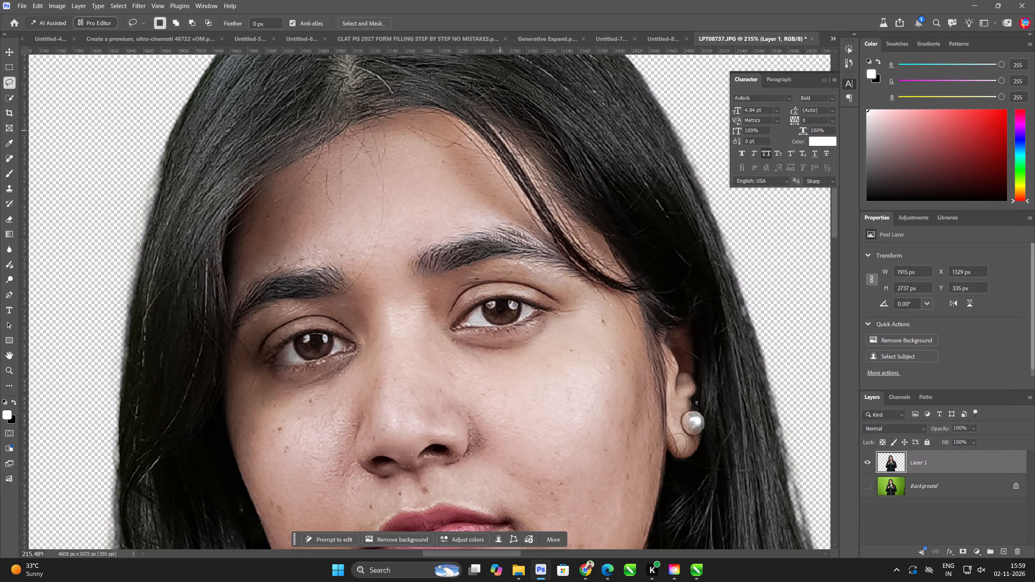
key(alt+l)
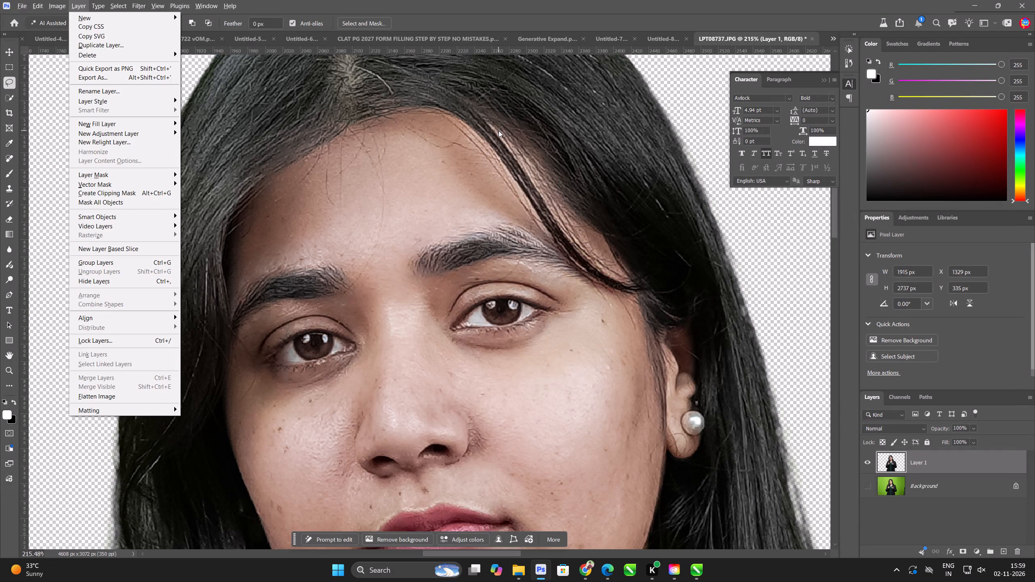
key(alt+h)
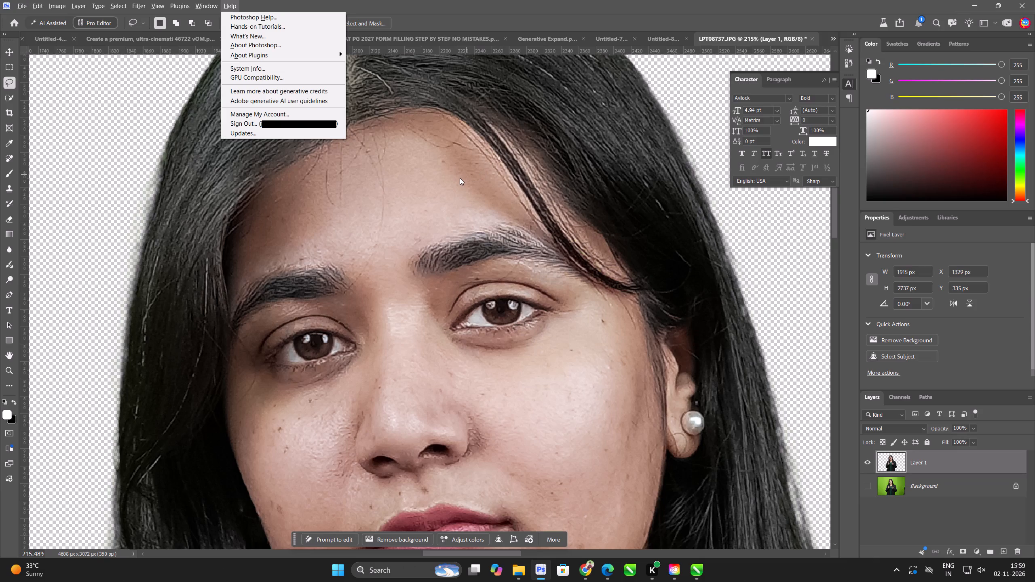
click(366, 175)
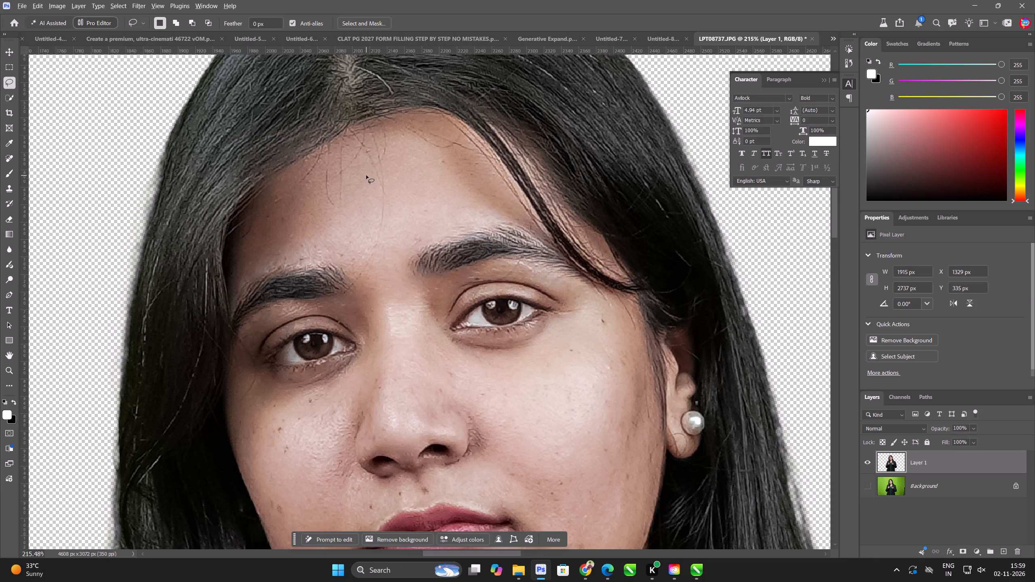
Remove the presenter's facial blemishes on Layer 1 with Retouch4me Heal, comparing the face with the original before applying.
key(alt+t)
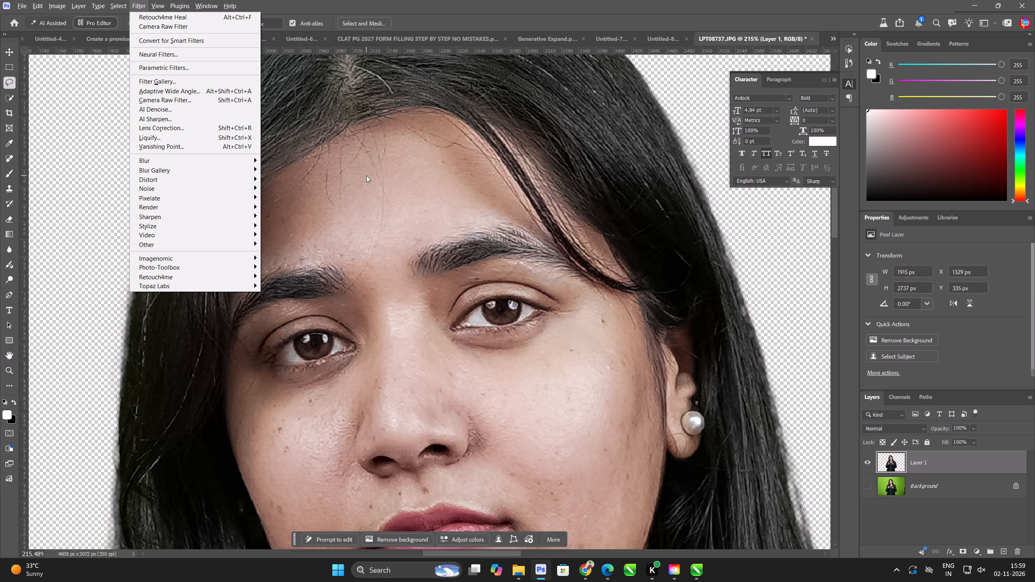
key(alt+r)
key(alt+r)
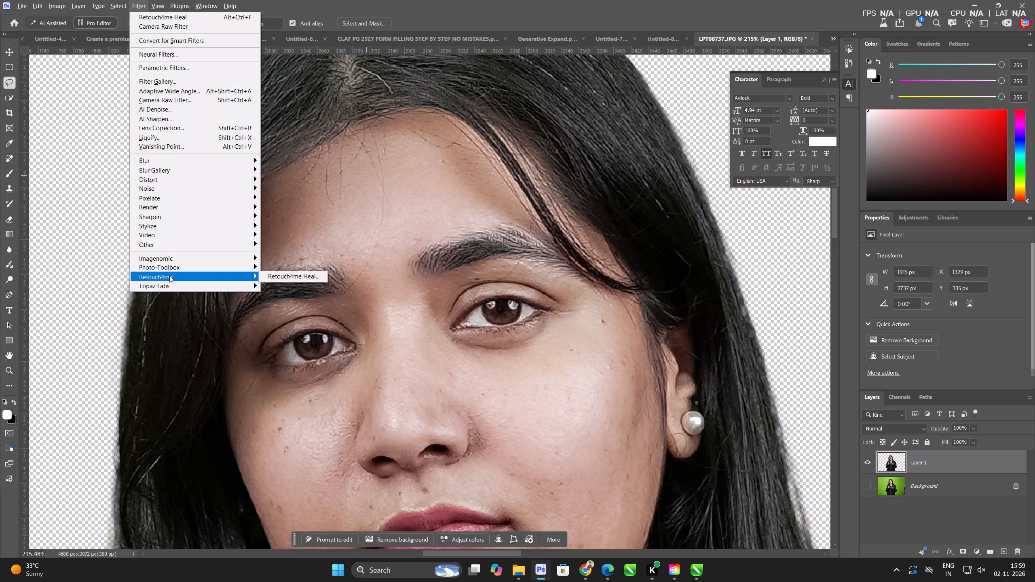
alt+click(301, 276)
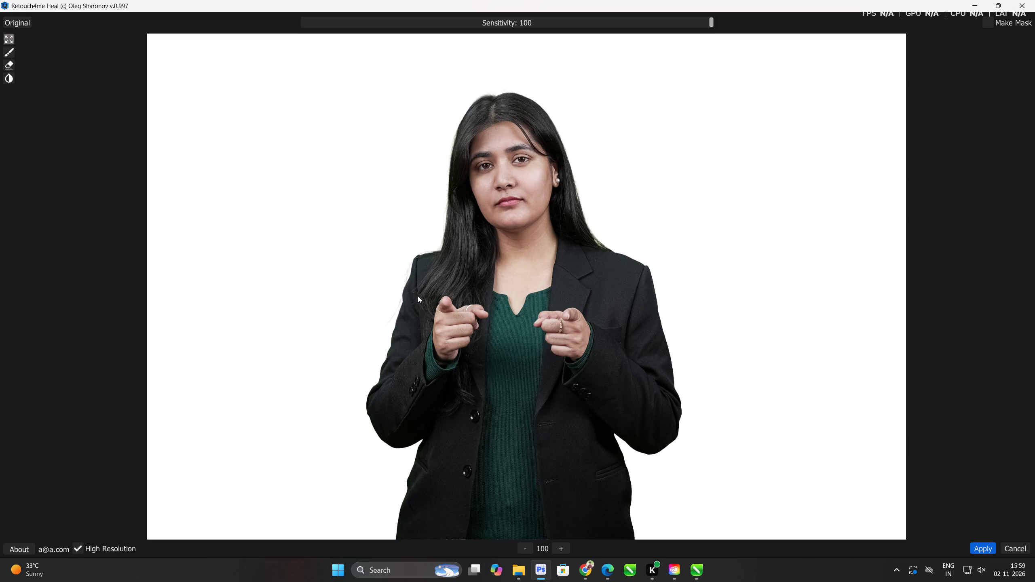
click(477, 181)
scroll(536, 185, up, 5)
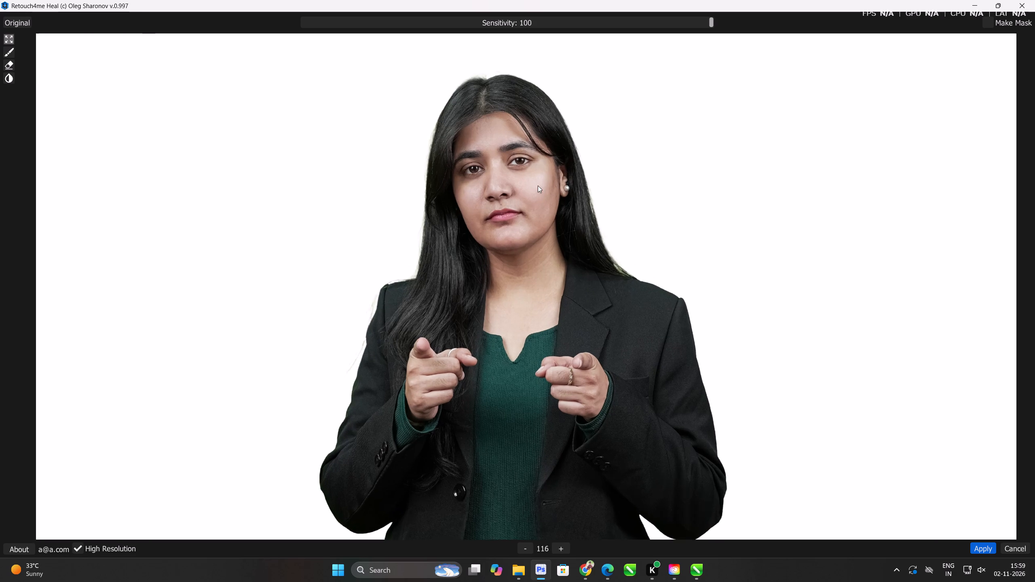
click(562, 541)
scroll(544, 226, up, 20)
scroll(544, 226, up, 1)
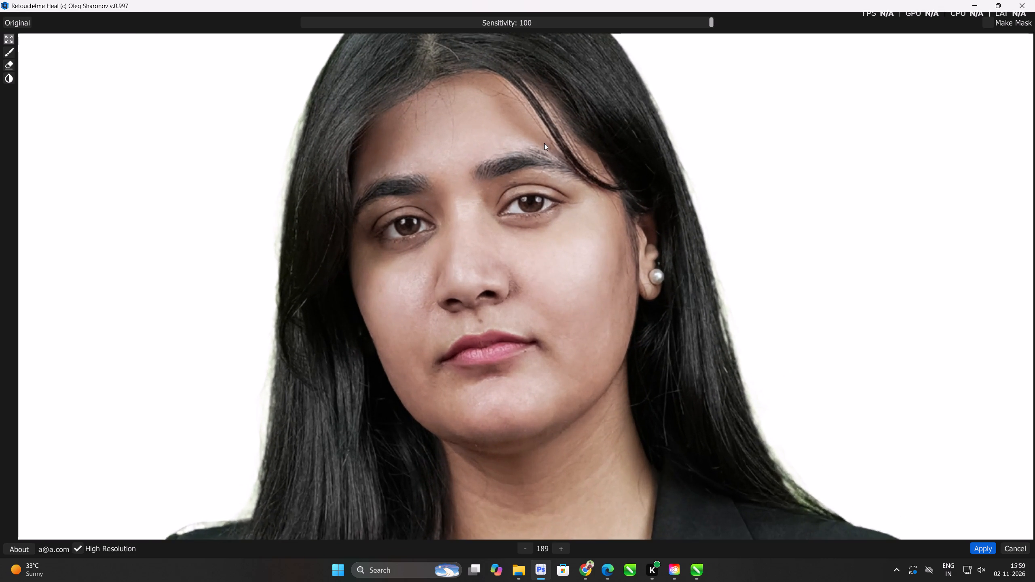
scroll(544, 143, up, 2)
key(space)
key(space)
key(space)
key(space)
key(space)
key(space)
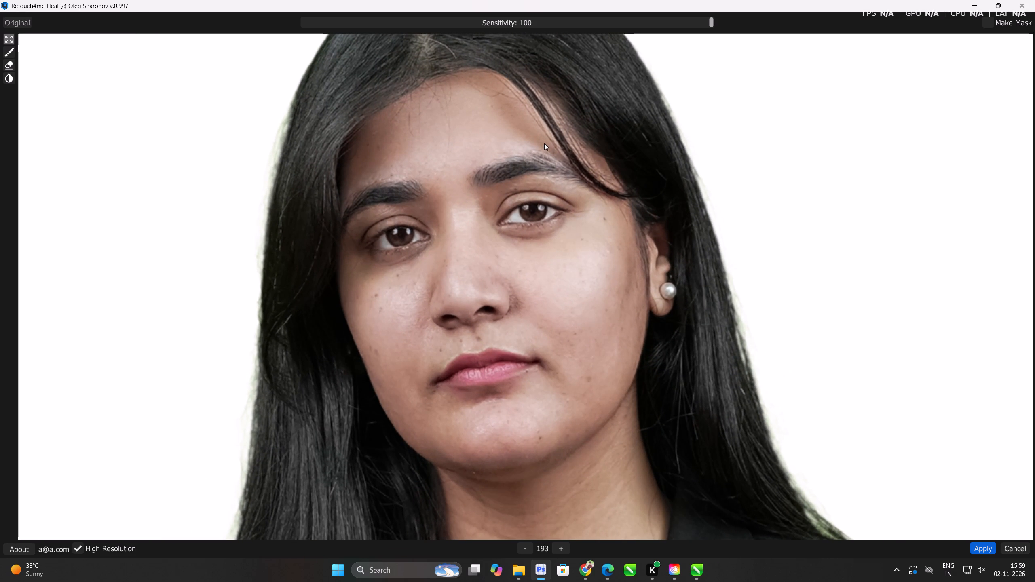
key(space)
key(Return)
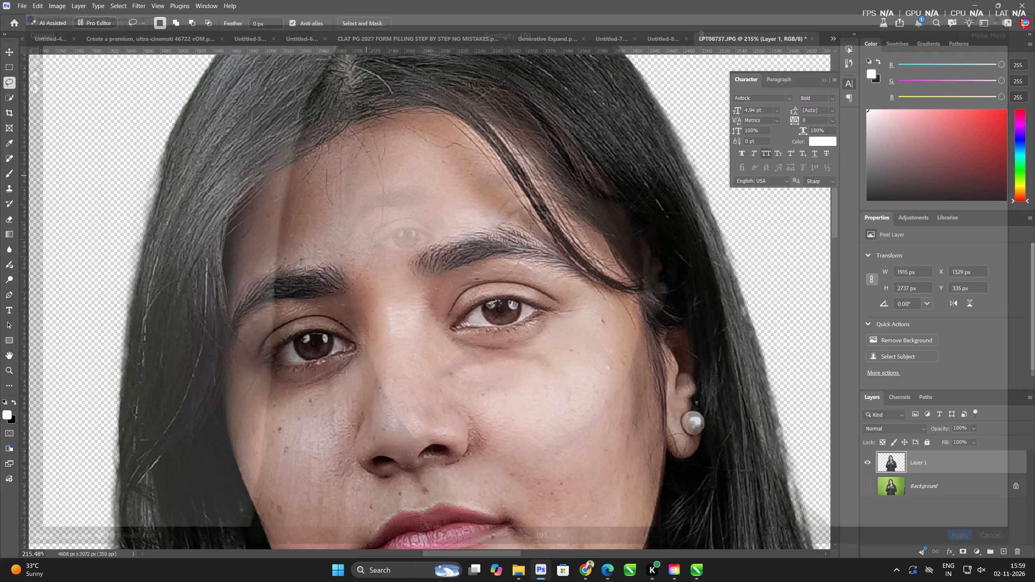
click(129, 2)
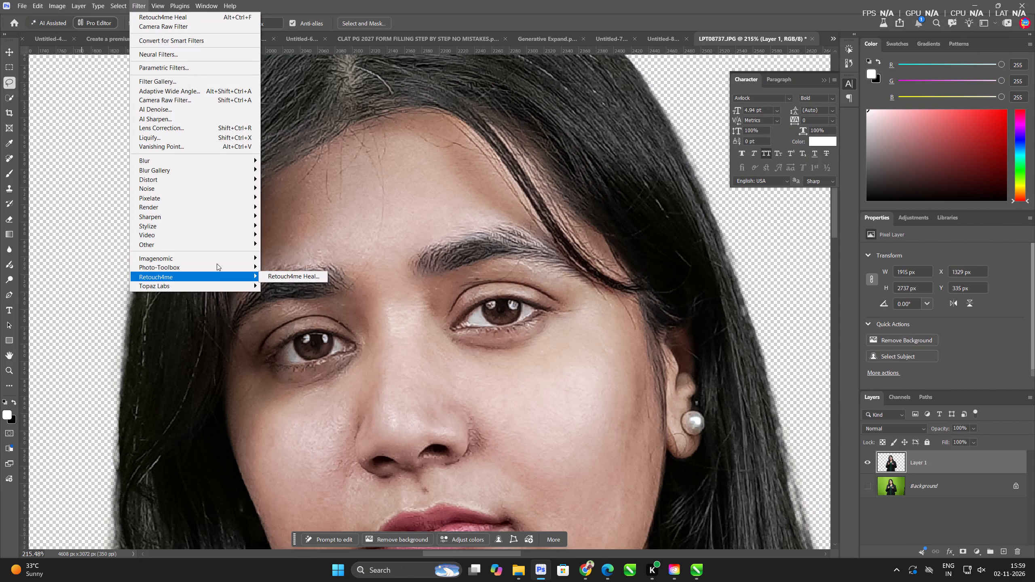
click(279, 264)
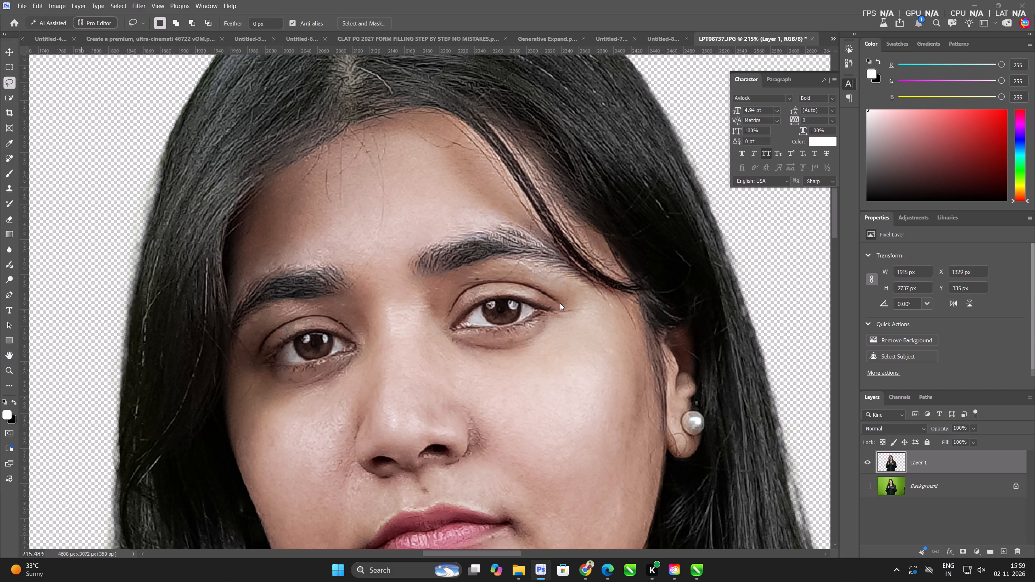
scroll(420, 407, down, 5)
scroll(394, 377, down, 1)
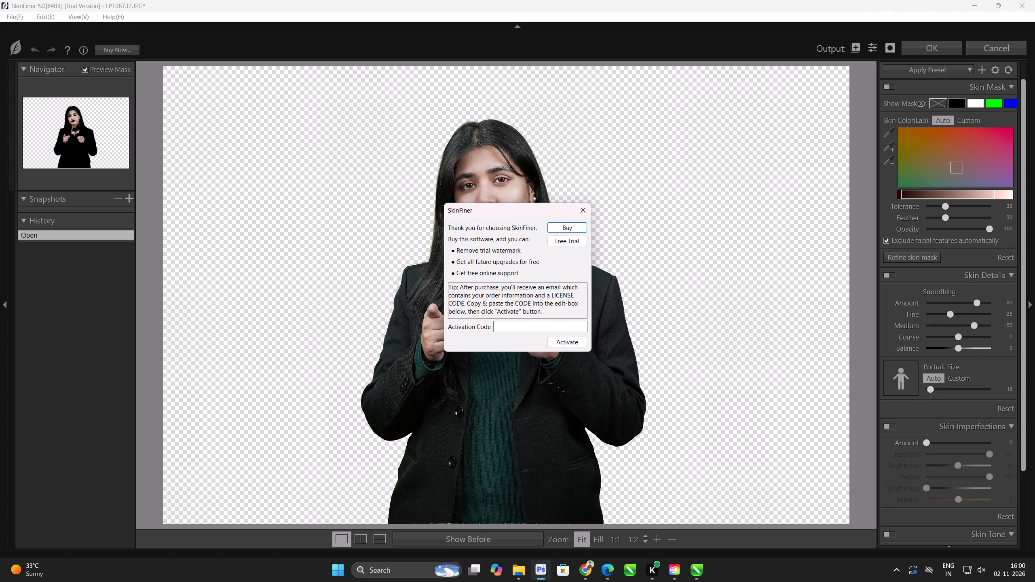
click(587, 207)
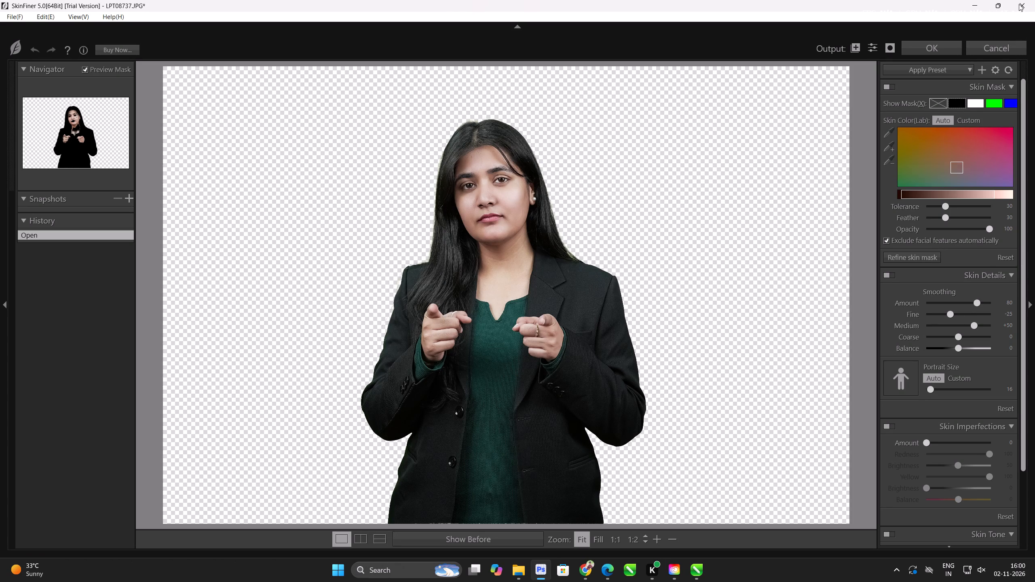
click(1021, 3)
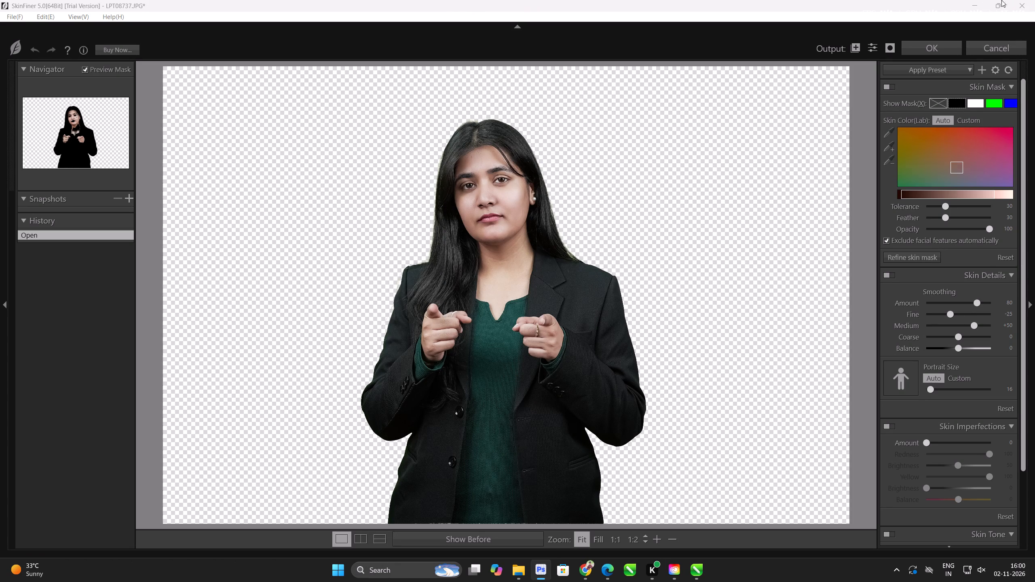
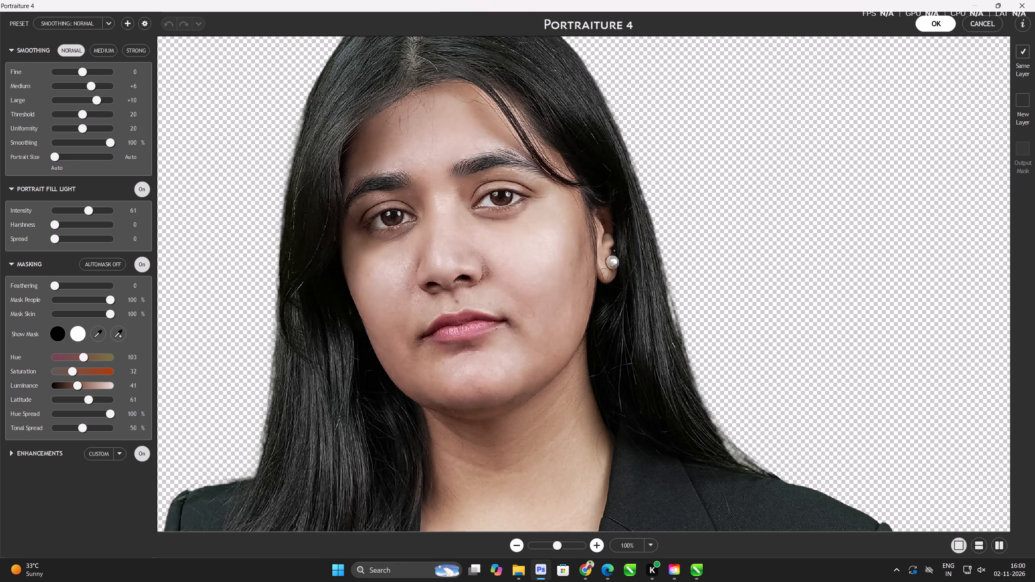
Set the Portrait Fill Light intensity to 33 in Portraiture, comparing the smoothed face with the original.
drag(511, 363, 511, 363)
click(511, 363)
triple_click(511, 363)
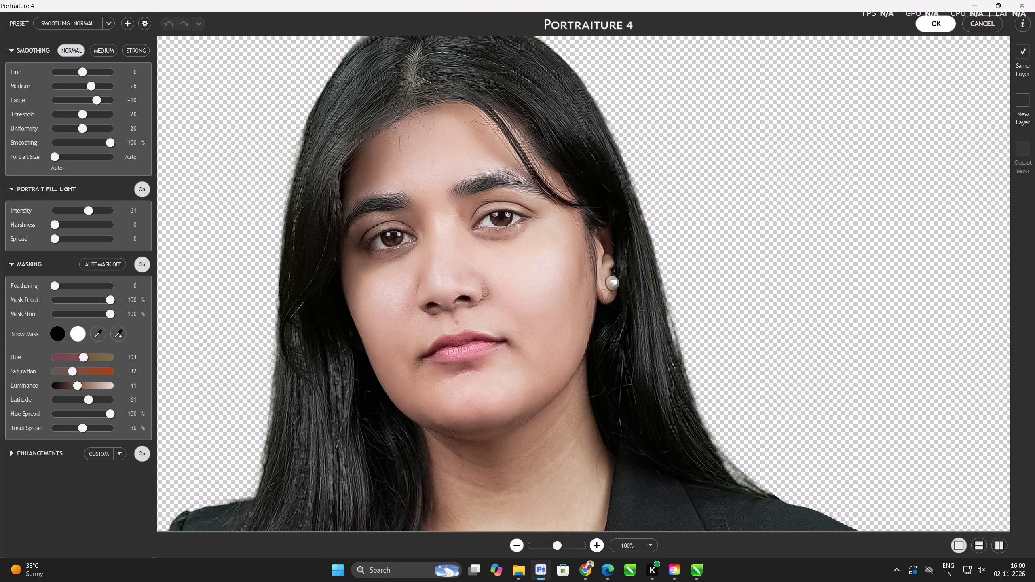
click(109, 19)
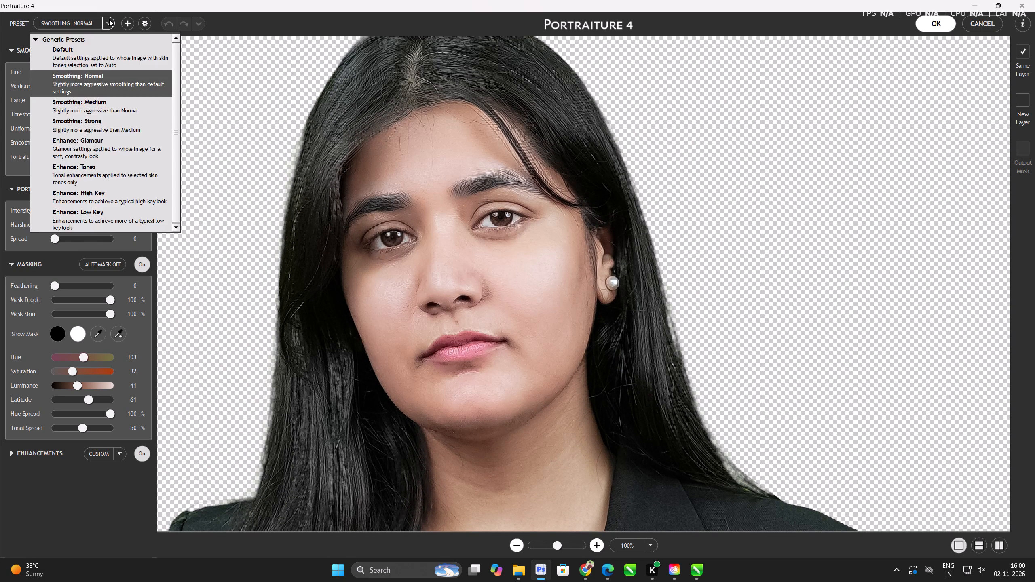
click(109, 19)
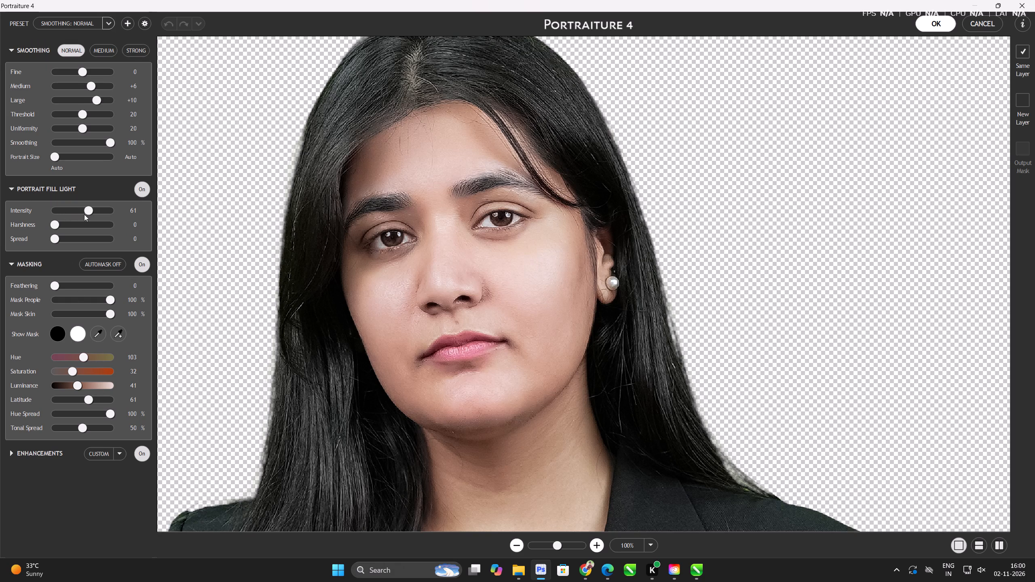
drag(87, 209, 71, 211)
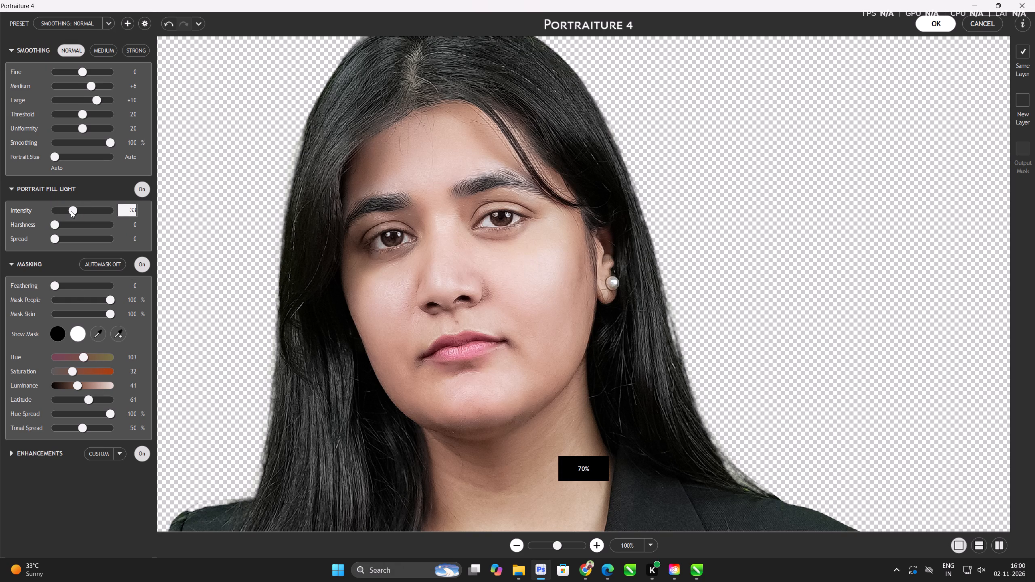
triple_click(439, 276)
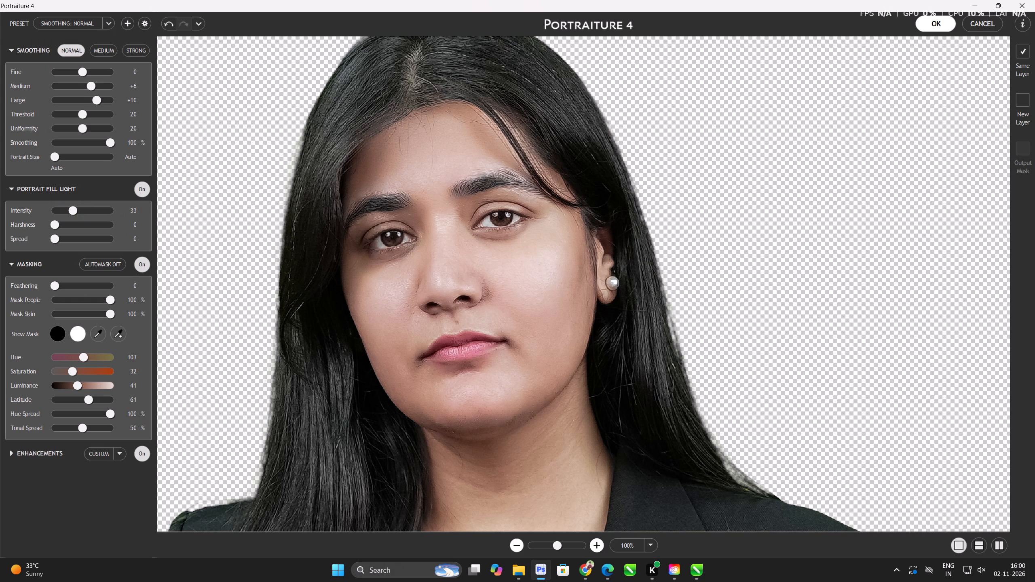
click(439, 276)
Build the Portraiture skin-tone mask by sampling the presenter's forehead, temple, cheek beside the nose, chin and neck.
click(99, 332)
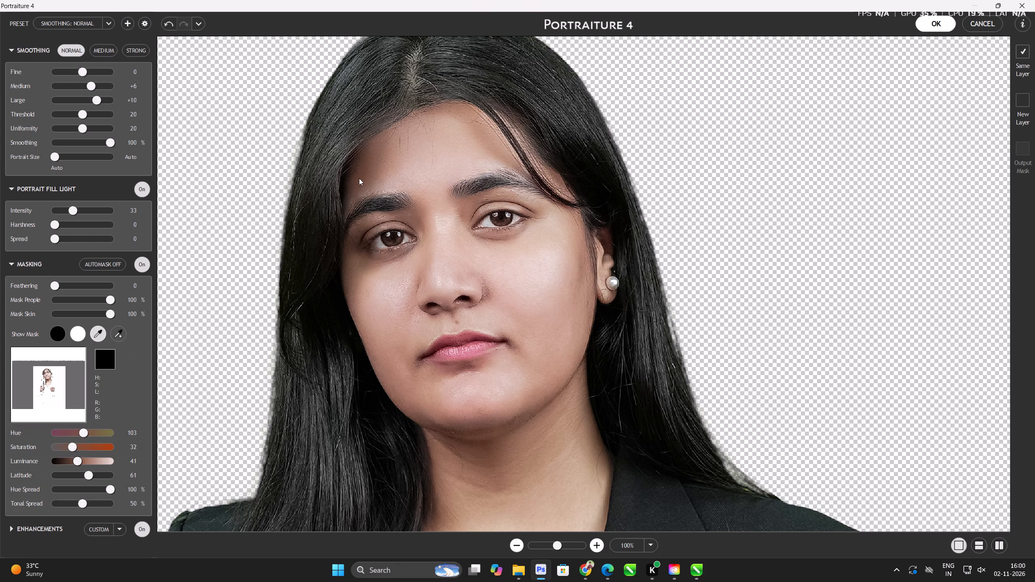
click(437, 170)
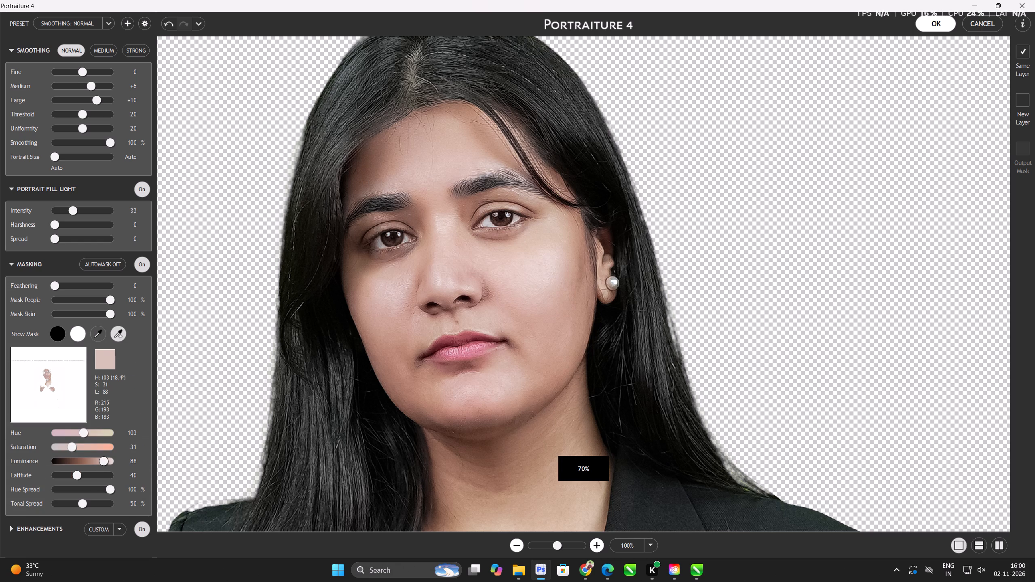
click(363, 177)
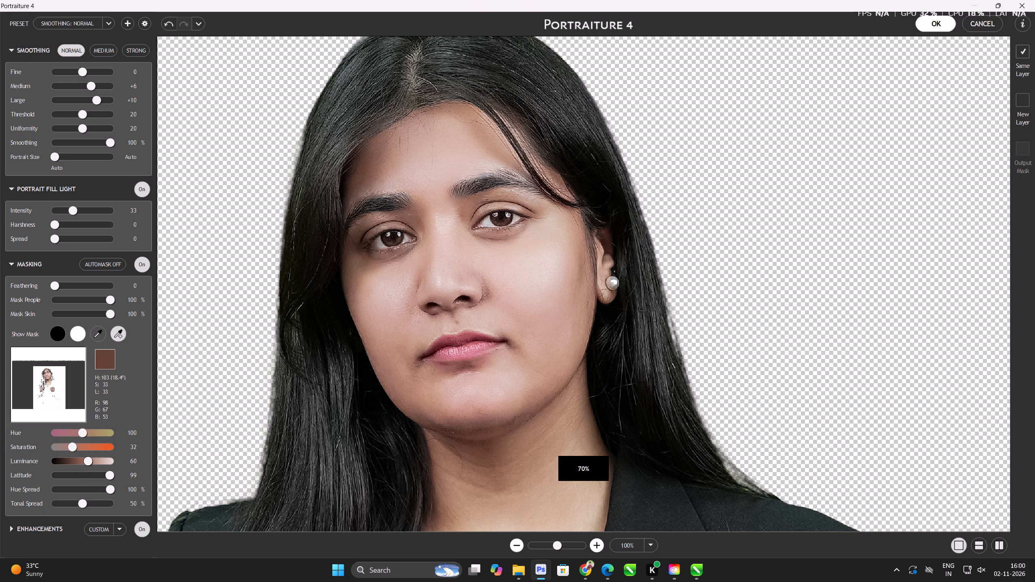
click(365, 190)
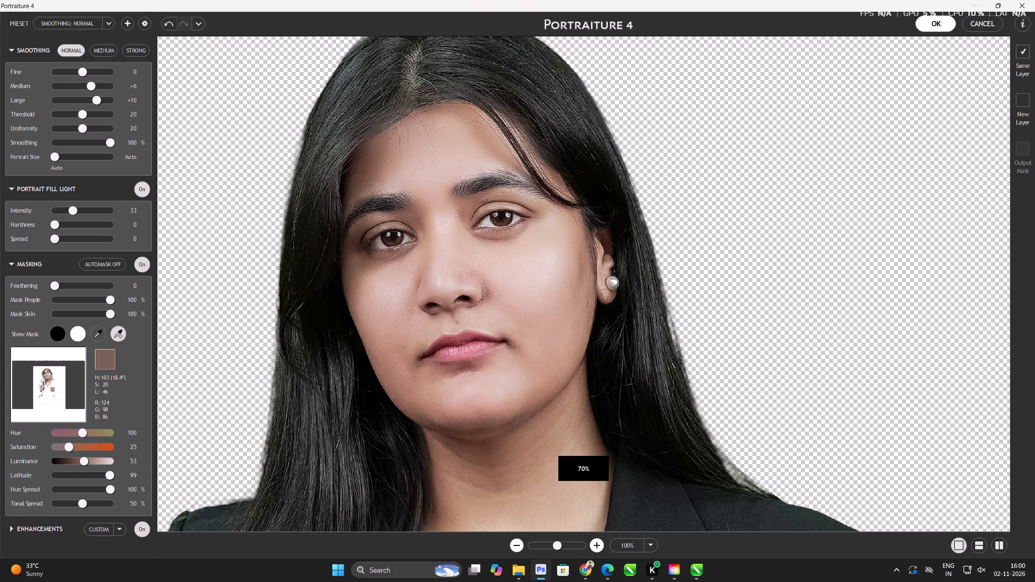
click(485, 293)
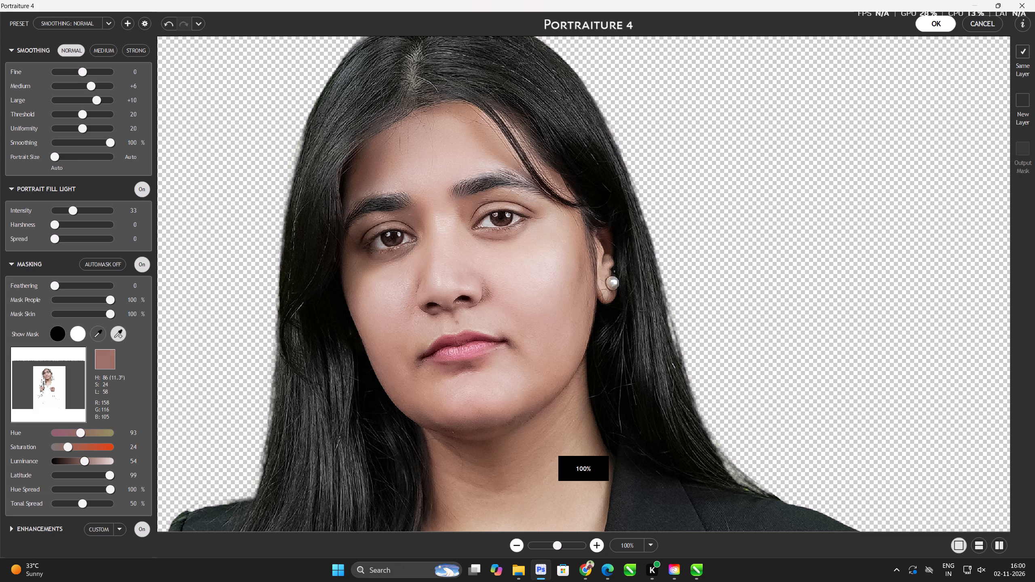
click(485, 287)
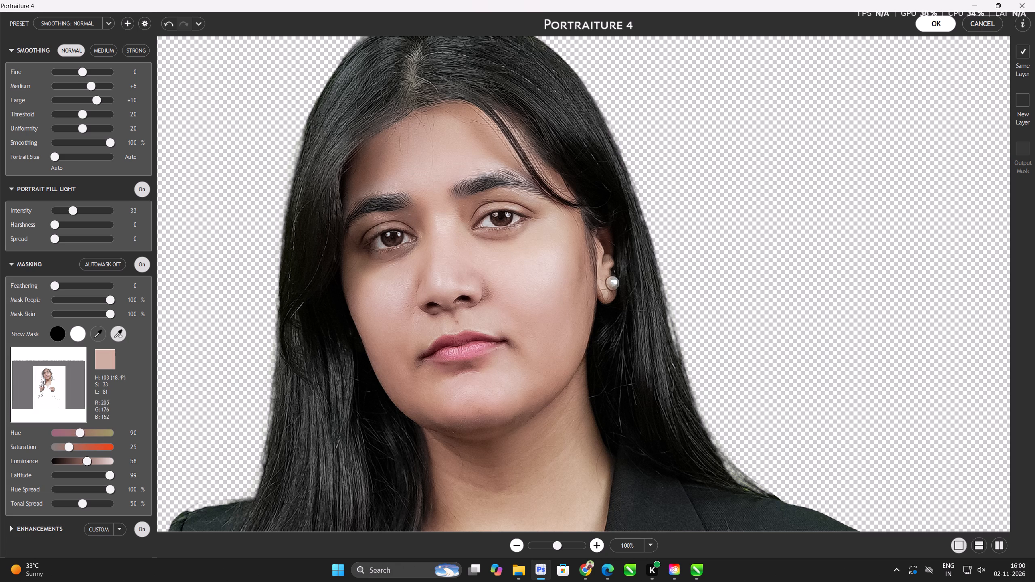
click(514, 392)
click(544, 455)
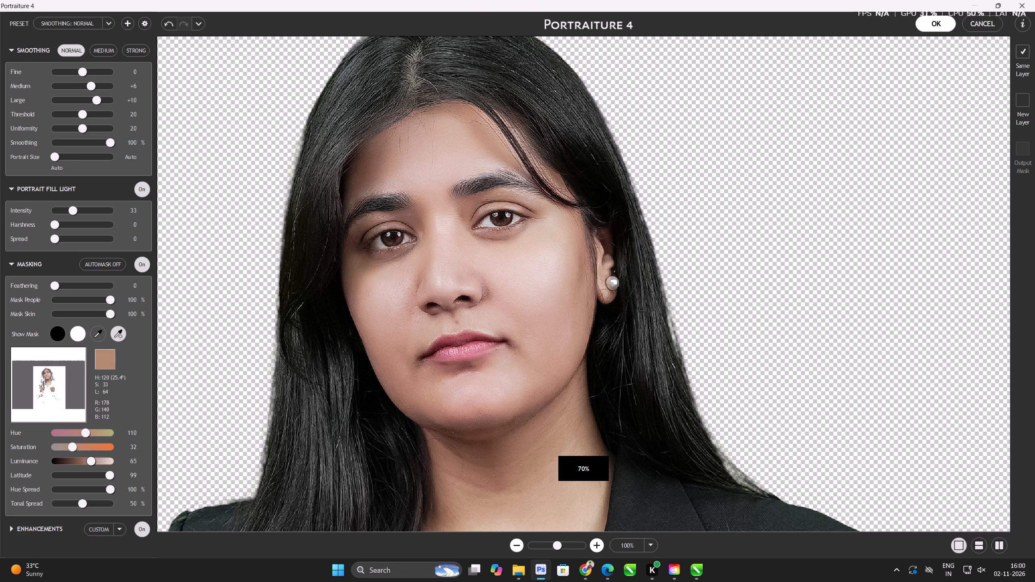
Compare the original and smoothed face in a stacked before-and-after preview and apply the Portraiture smoothing to Layer 1.
key(space)
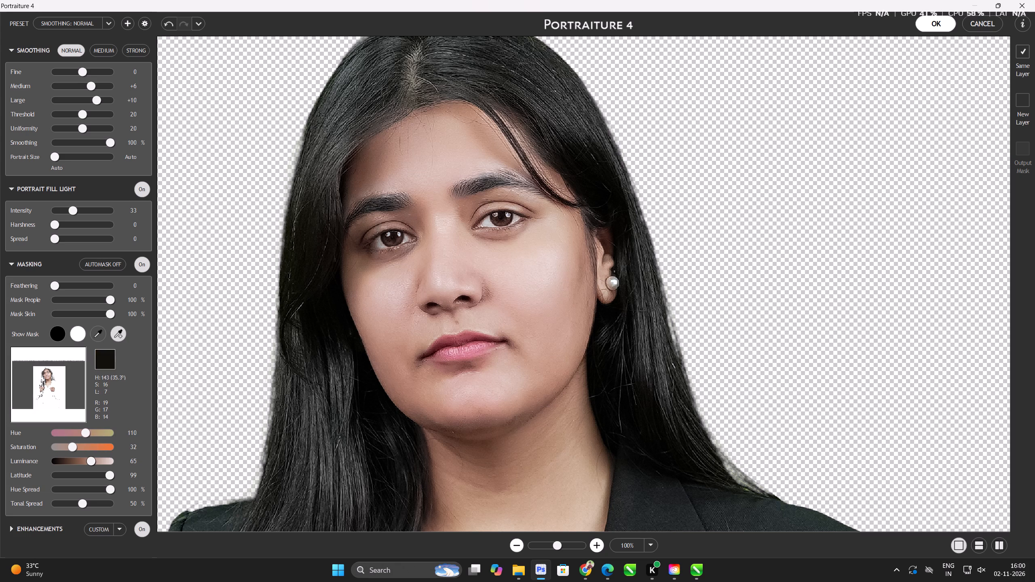
key(space)
key(space)
key(space)
key(space)
key(space)
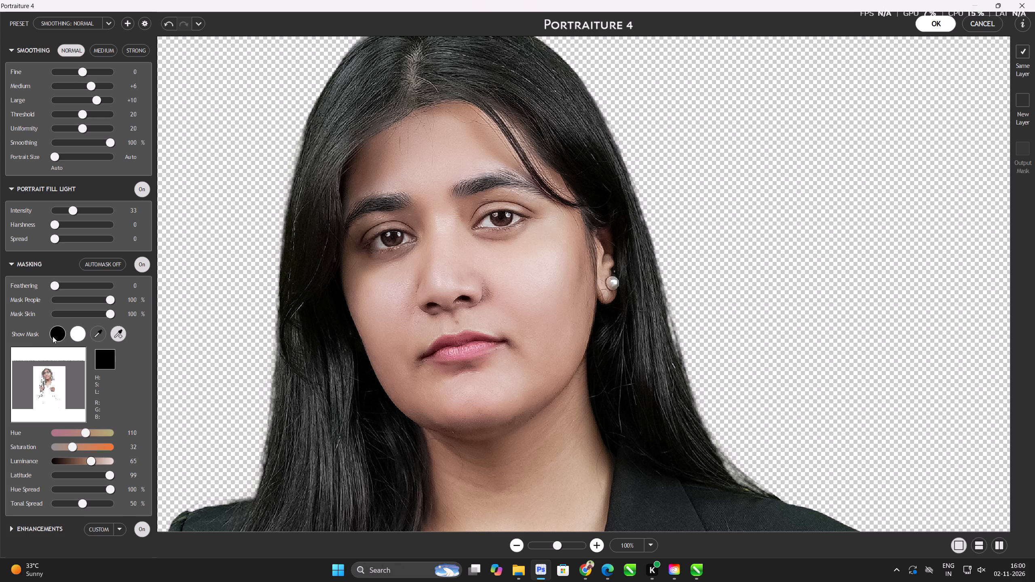
click(36, 323)
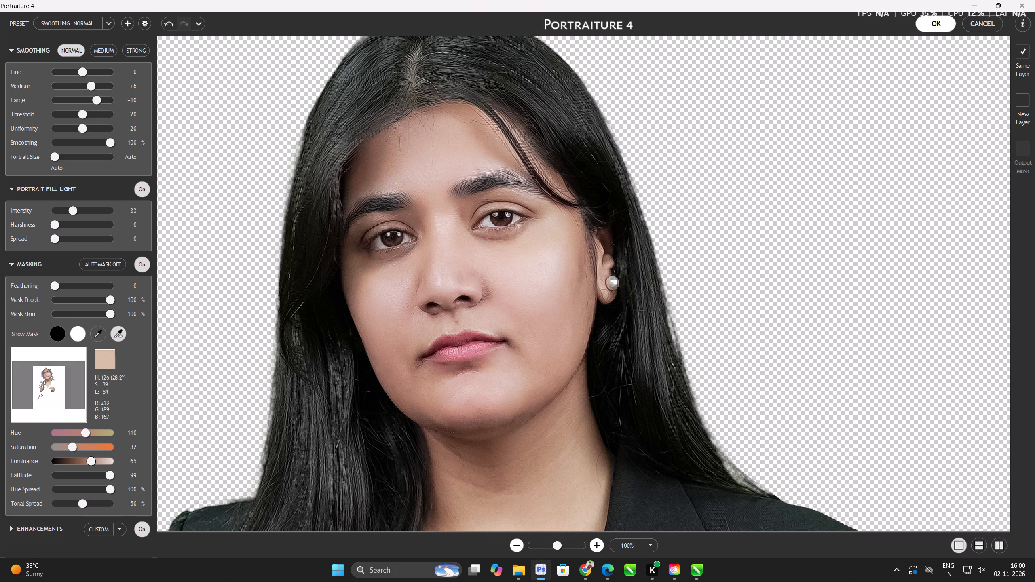
click(980, 542)
scroll(564, 180, down, 20)
scroll(564, 180, down, 1)
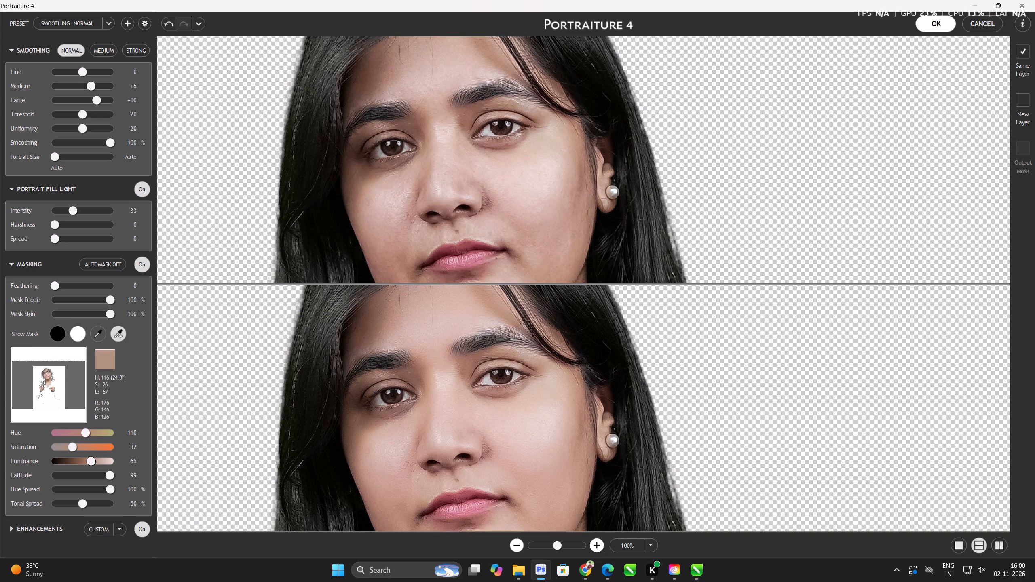
scroll(555, 181, down, 9)
scroll(555, 181, up, 5)
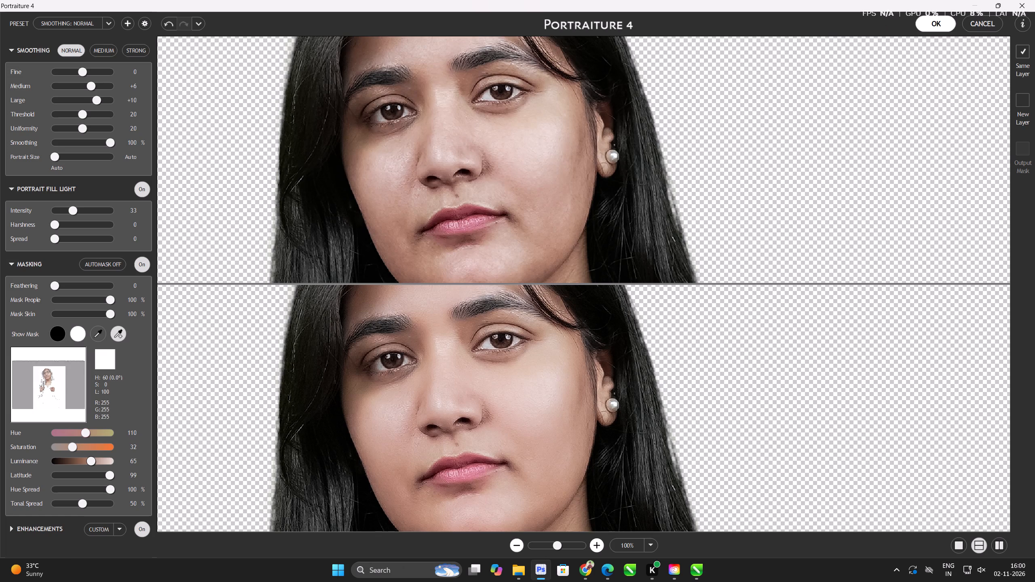
click(927, 30)
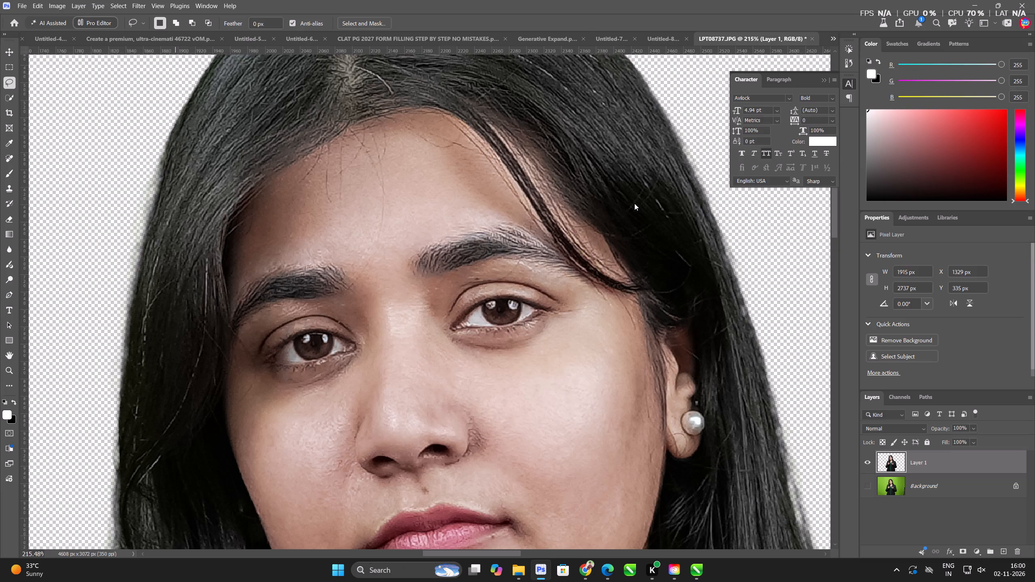
Copy the retouched presenter cut-out from LPT08737.JPG and paste it into the blank Untitled-8 document.
scroll(488, 237, down, 3)
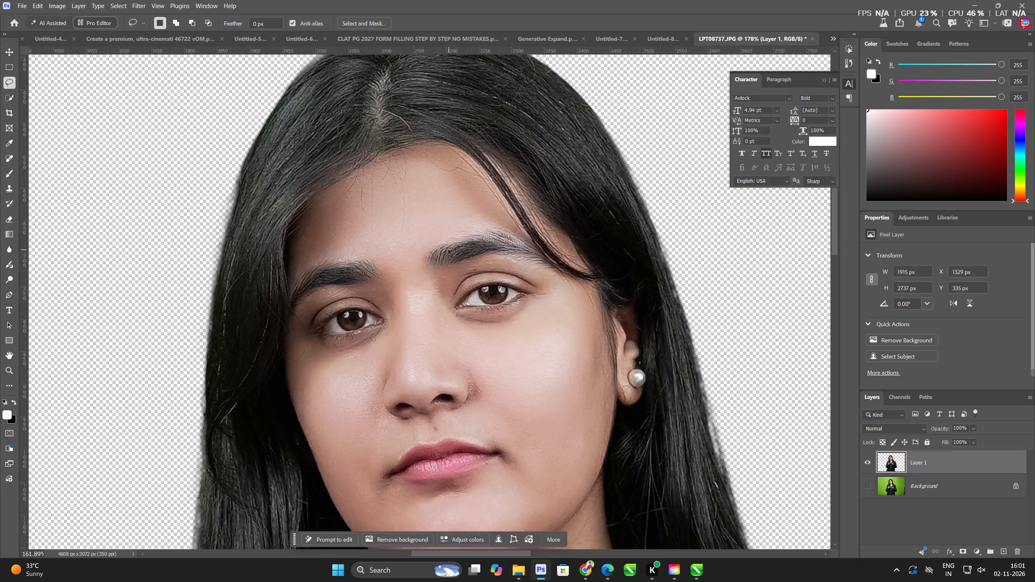
scroll(448, 250, down, 8)
scroll(423, 250, down, 16)
scroll(300, 240, up, 4)
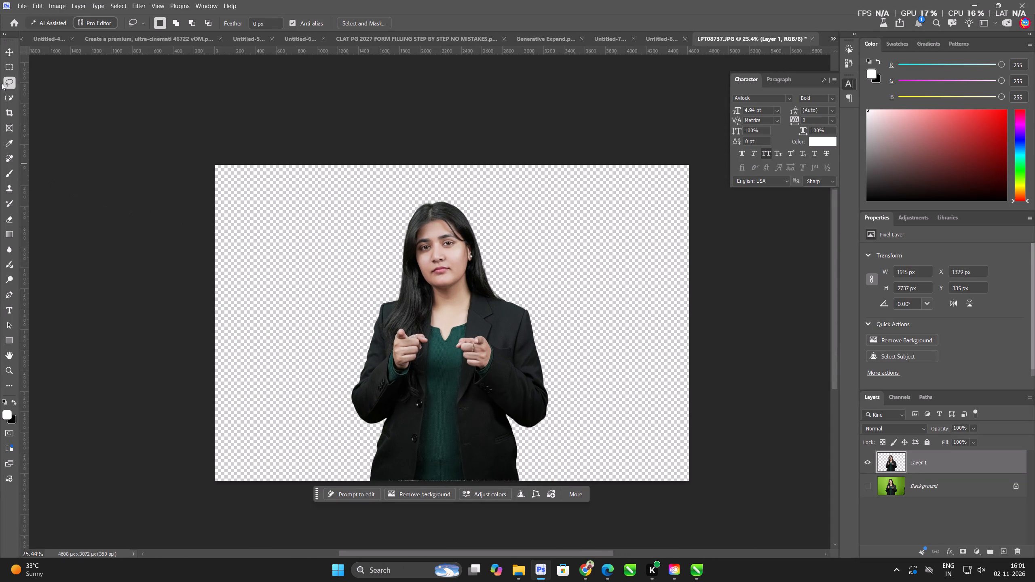
click(8, 56)
key(ctrl+c)
click(656, 42)
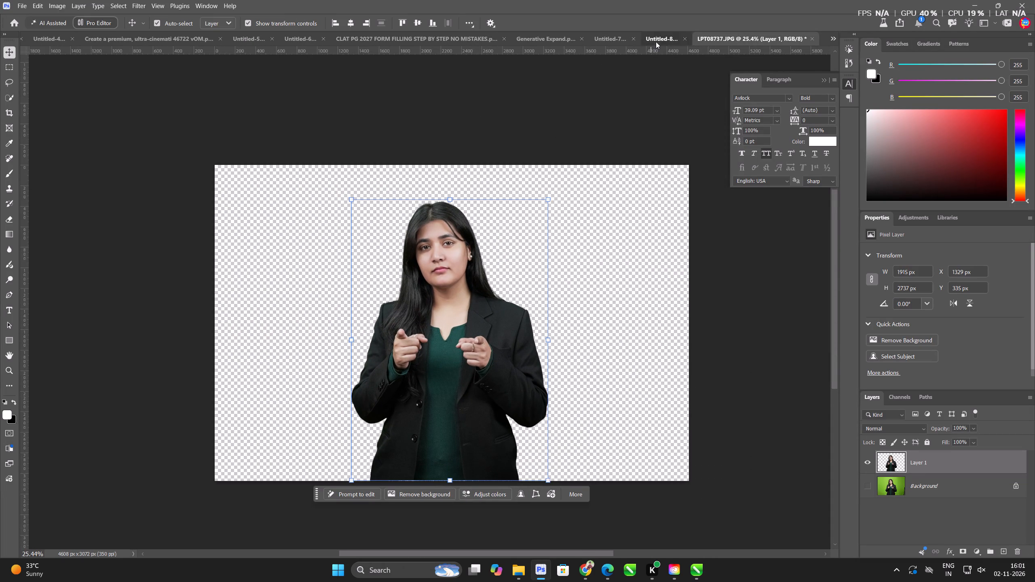
key(ctrl+v)
Scale the pasted presenter to about 59% and place her in the right half of the canvas, aligned to its top edge.
scroll(387, 230, down, 9)
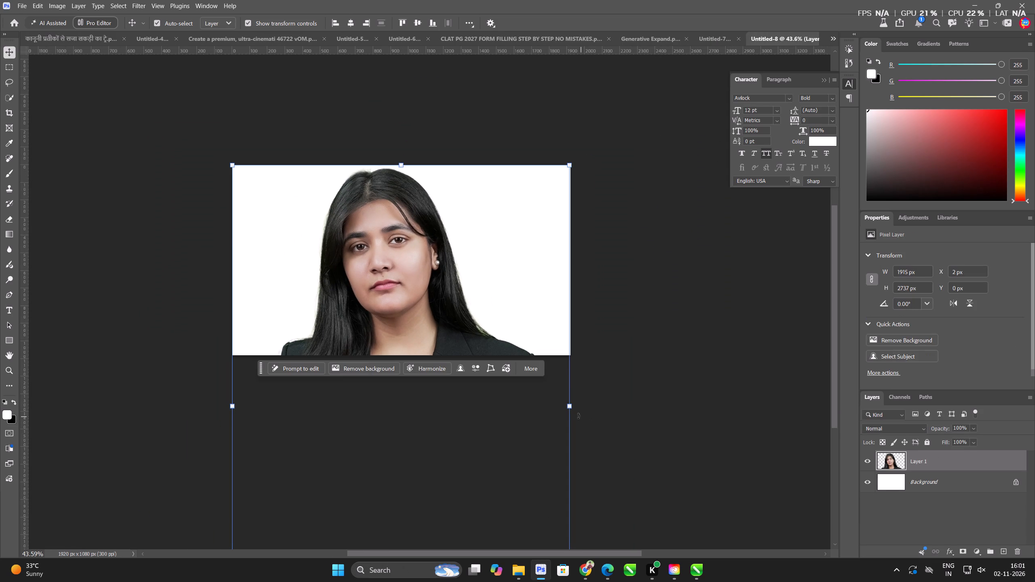
drag(572, 407, 406, 409)
drag(354, 443, 512, 352)
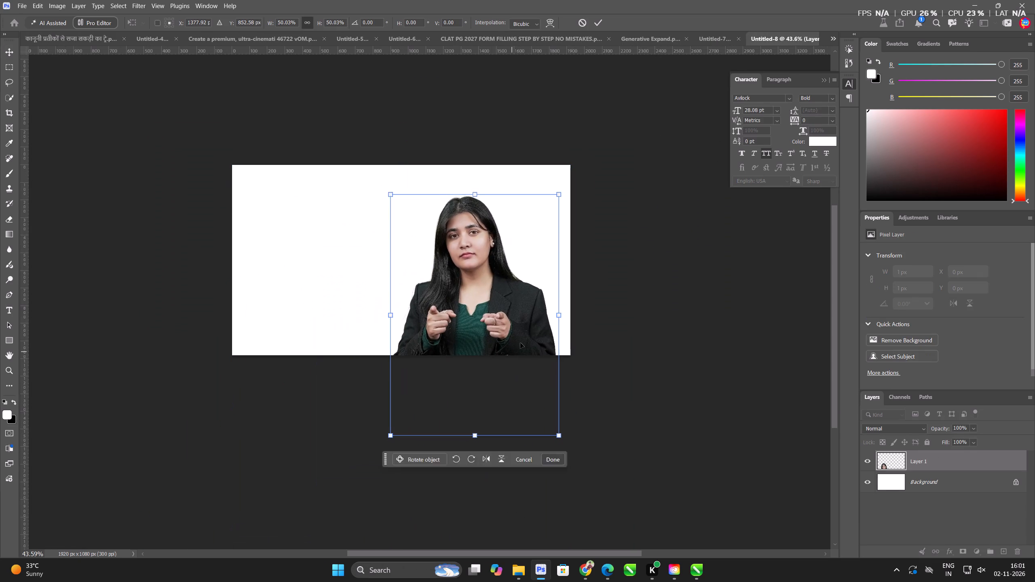
scroll(587, 289, up, 4)
drag(586, 327, 632, 334)
drag(605, 348, 588, 348)
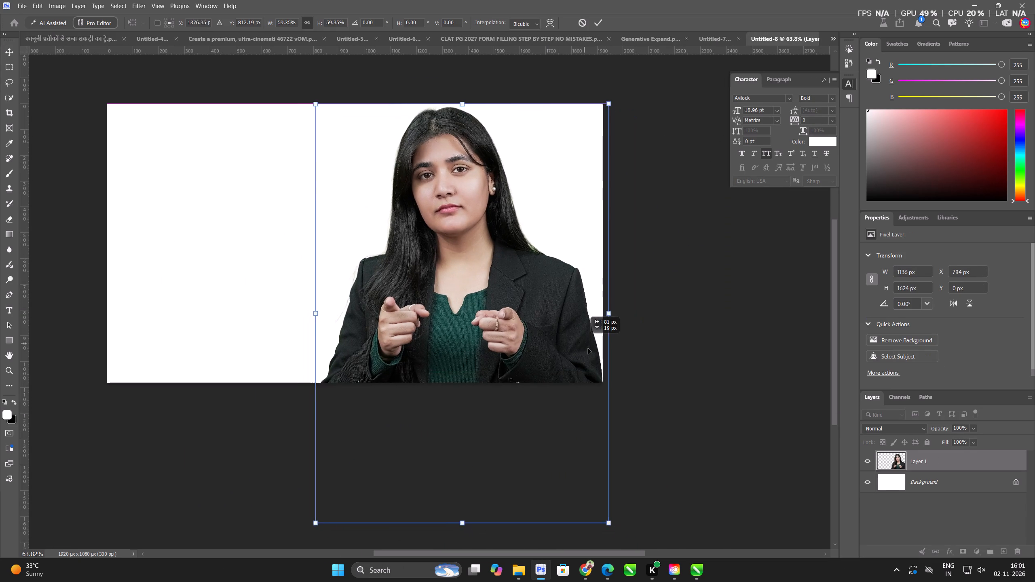
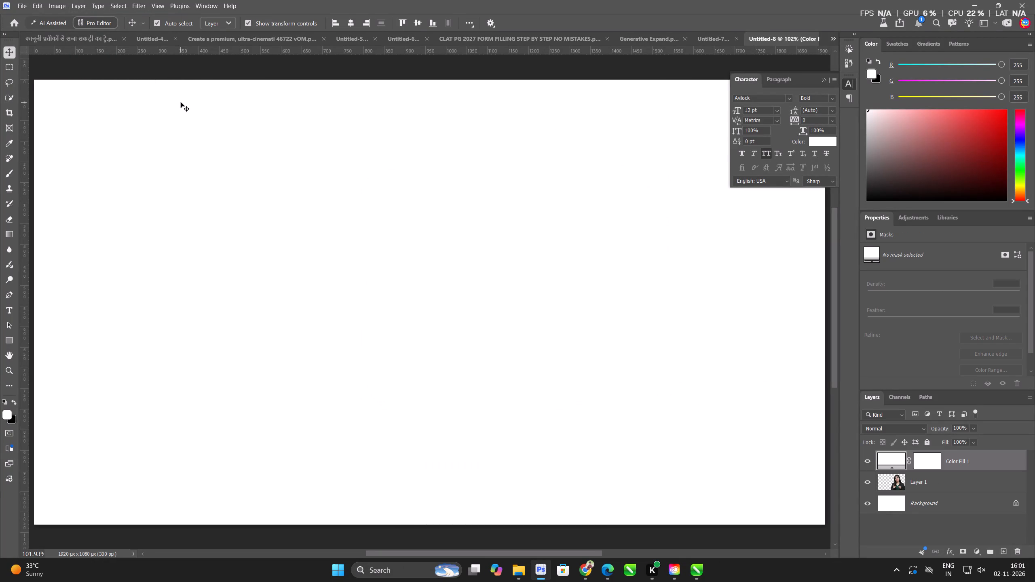
Set the Color Fill 1 layer to black and move it beneath the presenter's Layer 1.
scroll(181, 102, up, 1)
double_click(886, 462)
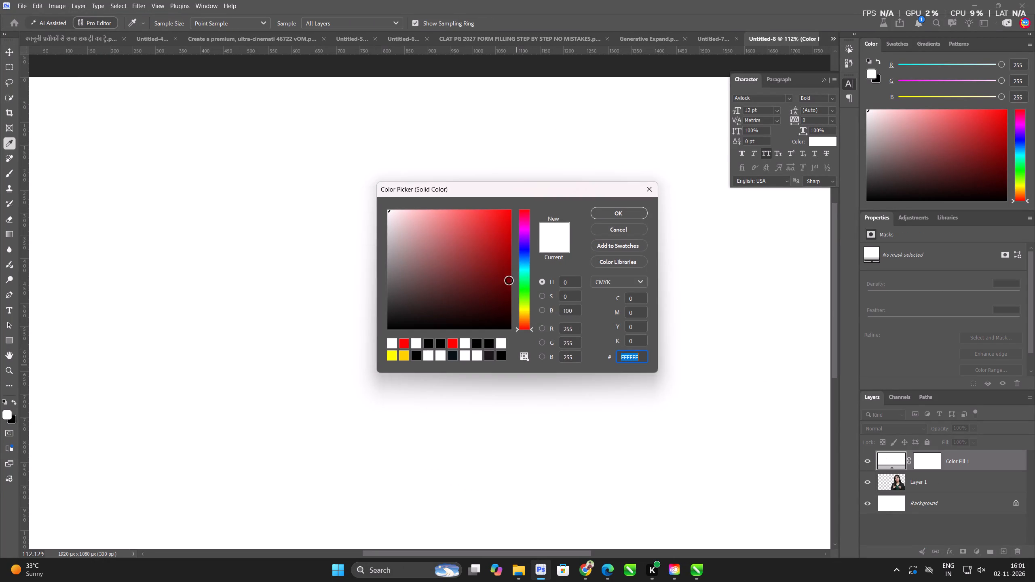
drag(489, 292, 256, 403)
click(591, 215)
key(ctrl+bracketleft)
key(ctrl+bracketleft)
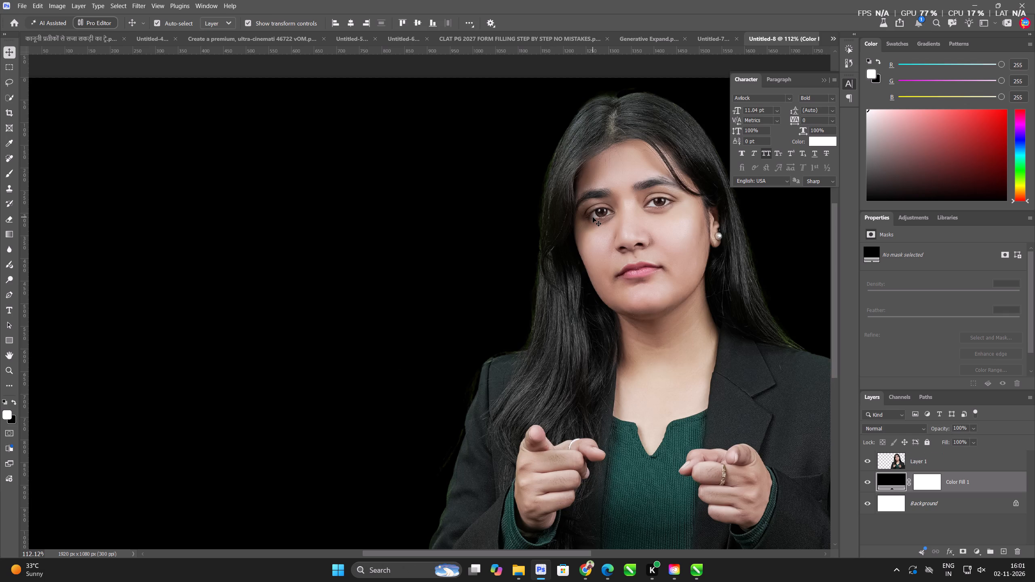
key(ctrl+bracketleft)
Shift Layer 1's midtones to -3 on Magenta to Green with Color Balance.
scroll(515, 207, down, 11)
scroll(794, 154, up, 10)
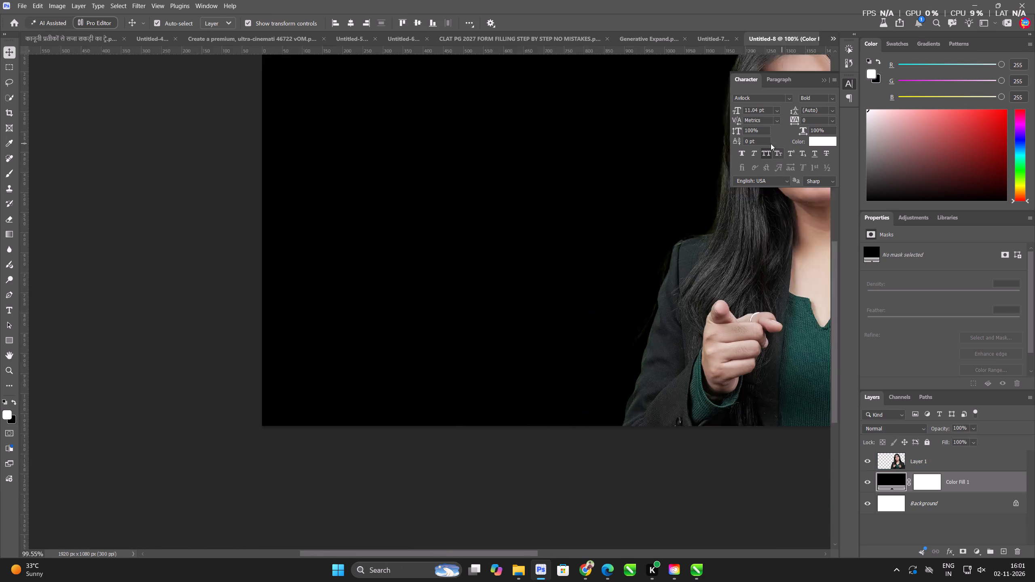
scroll(771, 143, up, 6)
key(space)
key(space)
key(space)
key(space)
key(space)
key(space)
key(space)
key(space)
key(space)
key(space)
key(space)
key(space)
key(space)
key(space)
key(space)
key(space)
key(space)
key(space)
key(space)
key(space)
drag(608, 183, 110, 337)
click(485, 190)
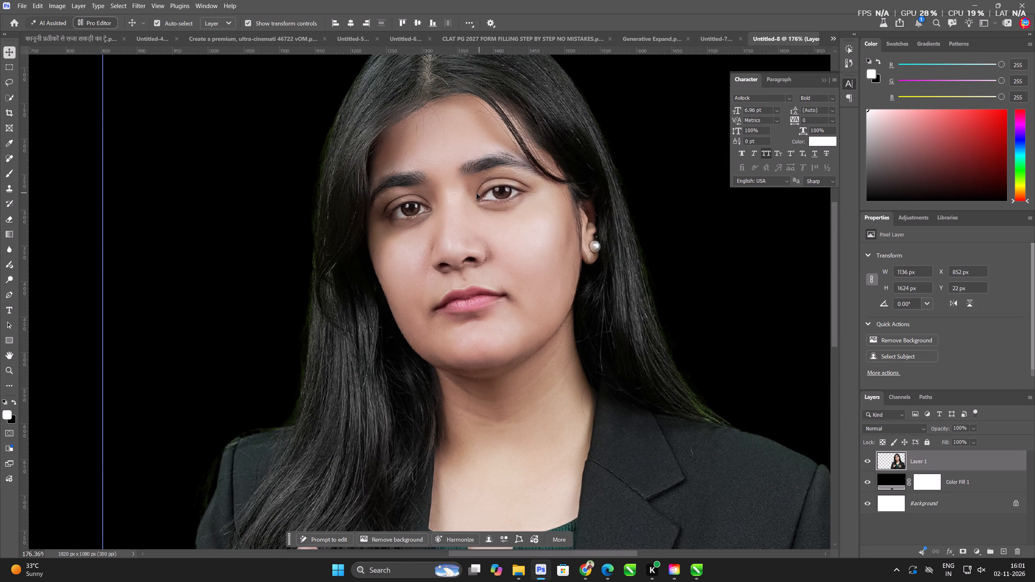
key(ctrl+b)
click(375, 243)
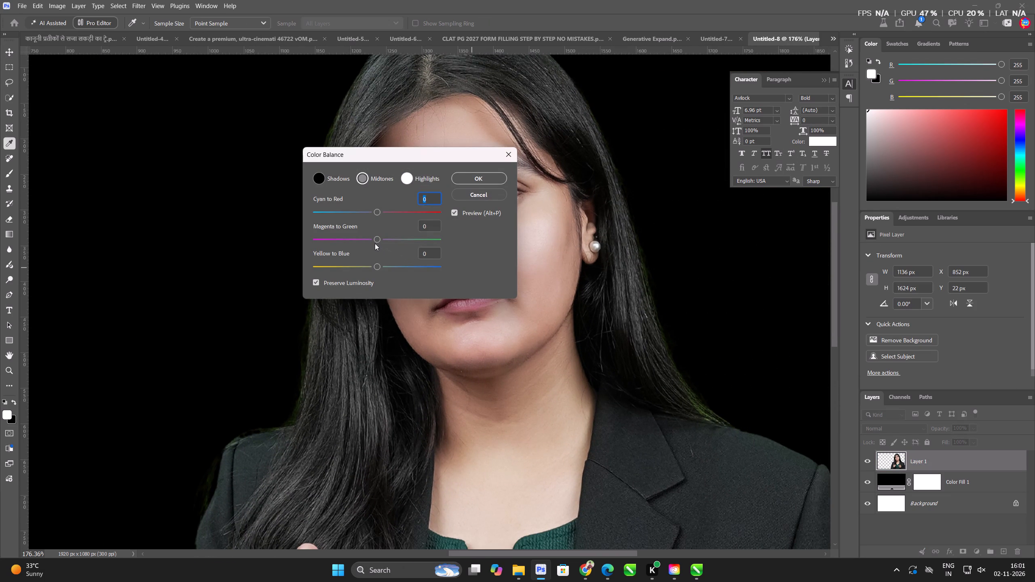
click(374, 240)
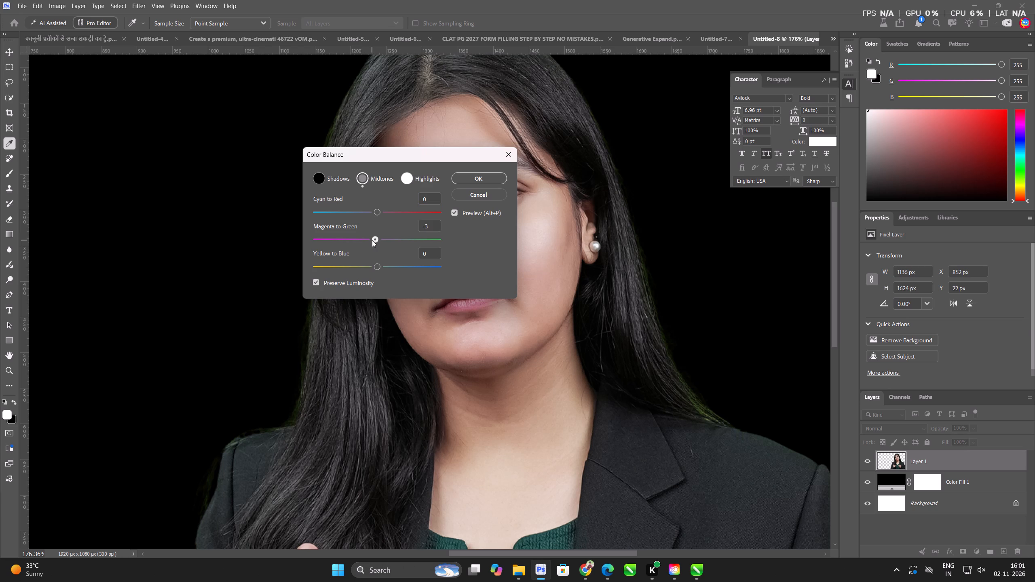
click(478, 180)
Desaturate the greens, cyans and yellows of the presenter's Layer 1 to -100 with Hue/Saturation.
scroll(445, 315, down, 5)
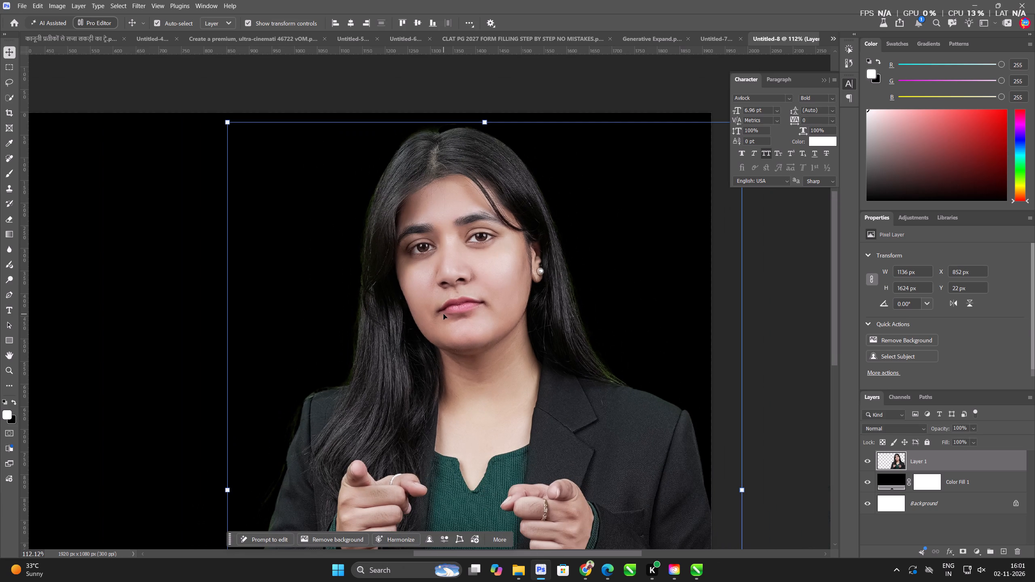
key(ctrl+u)
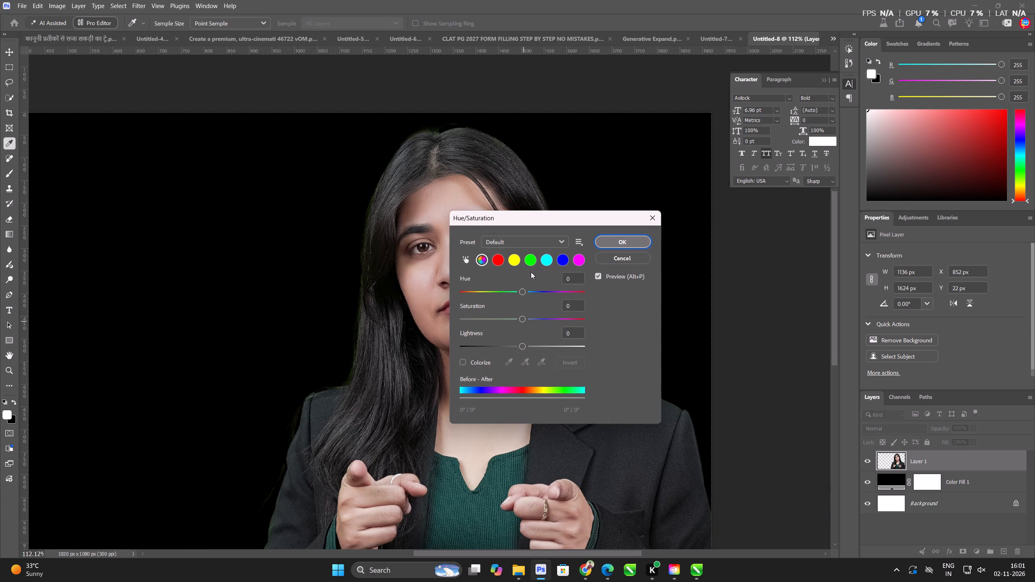
click(529, 261)
drag(517, 318, 356, 319)
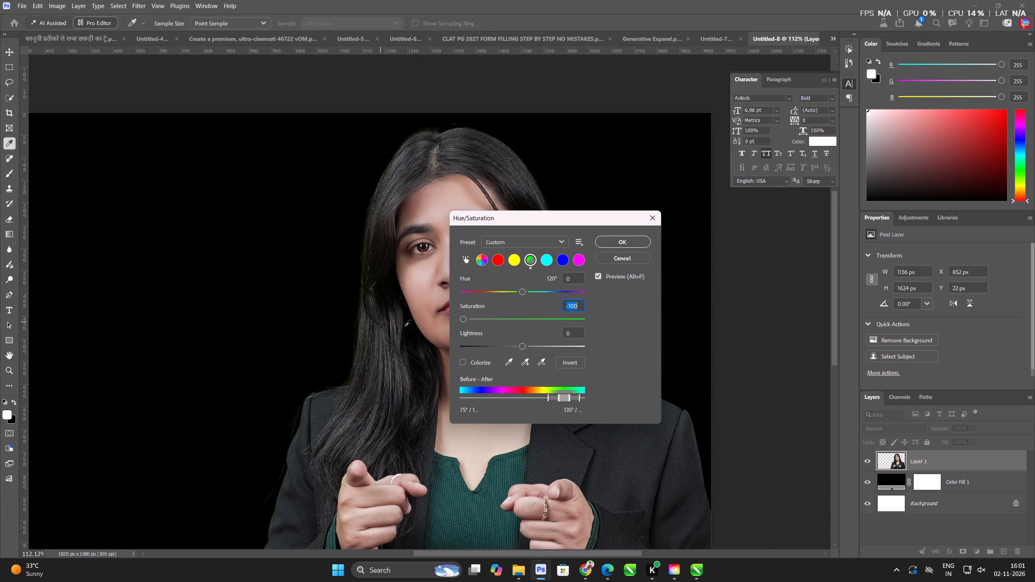
drag(473, 323, 157, 323)
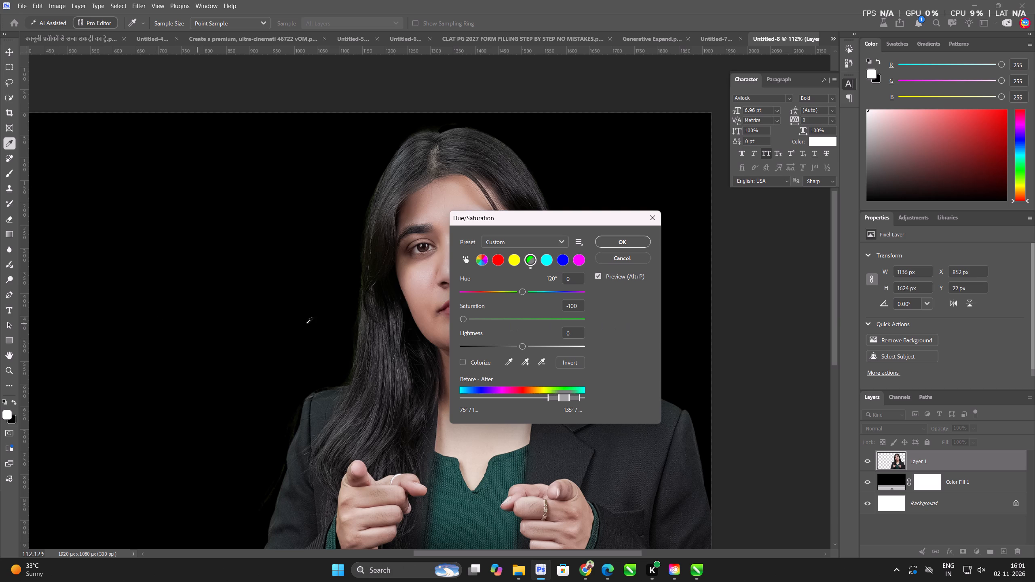
click(546, 261)
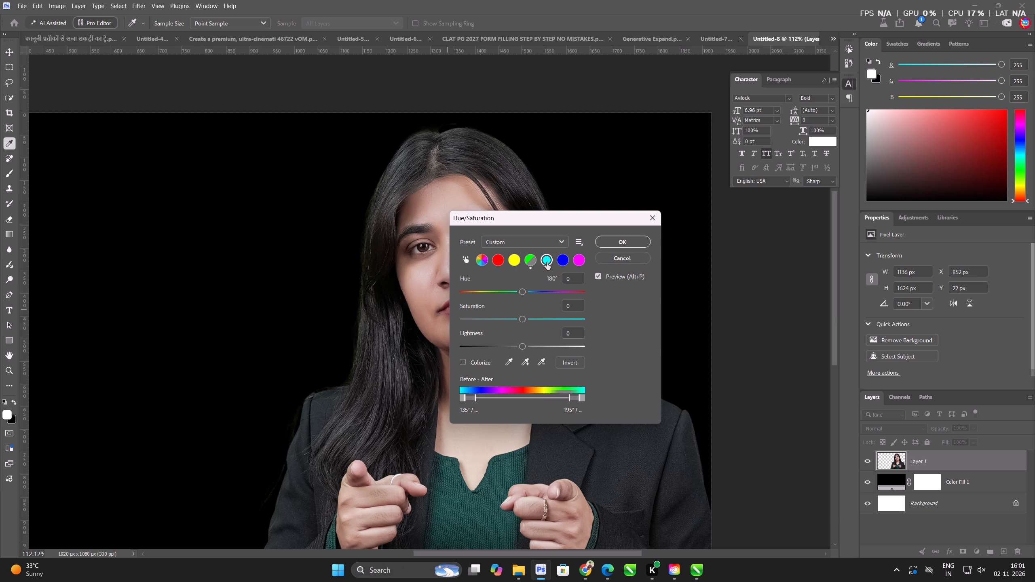
drag(521, 320, 382, 319)
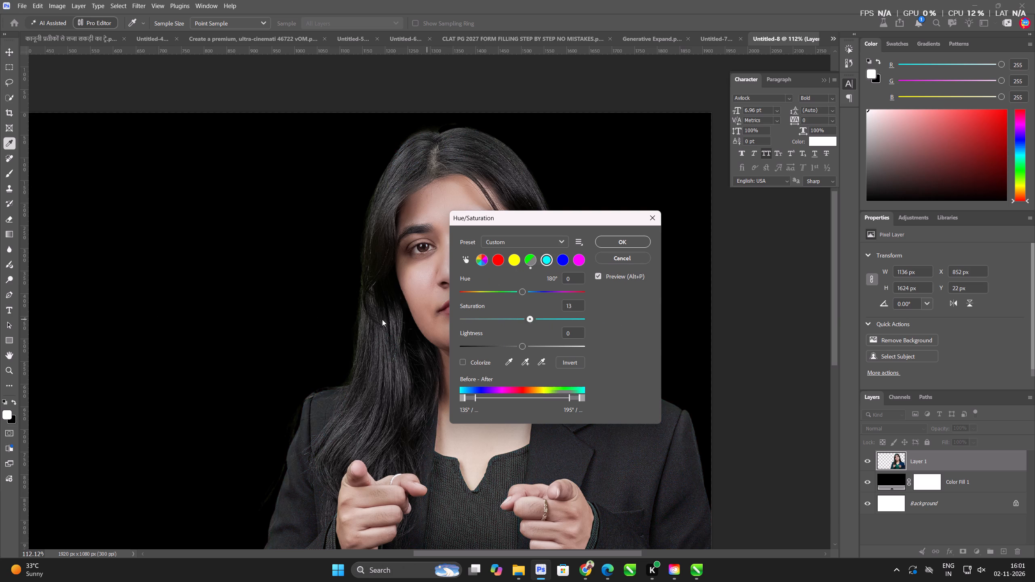
drag(382, 319, 492, 328)
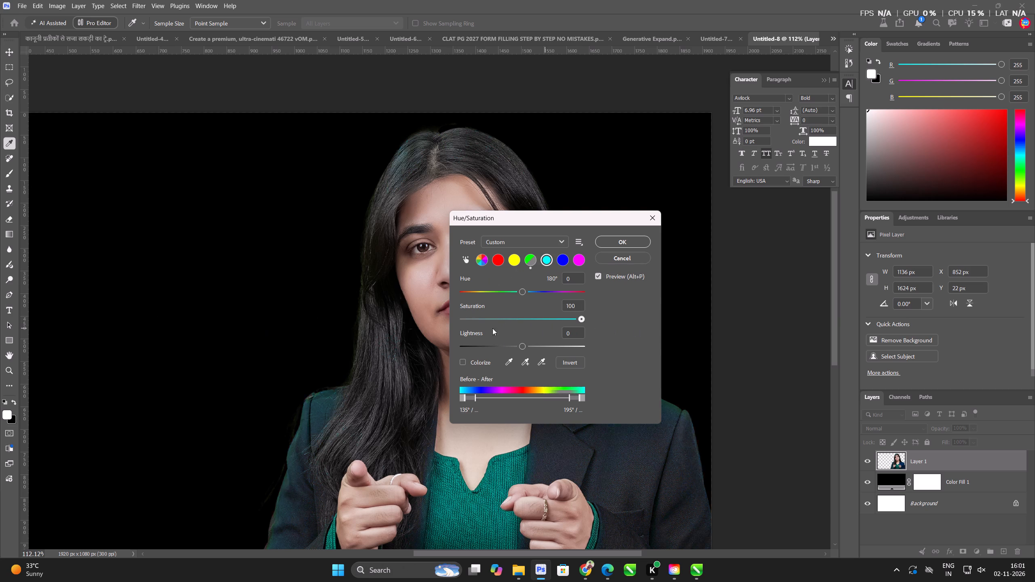
drag(492, 328, 142, 328)
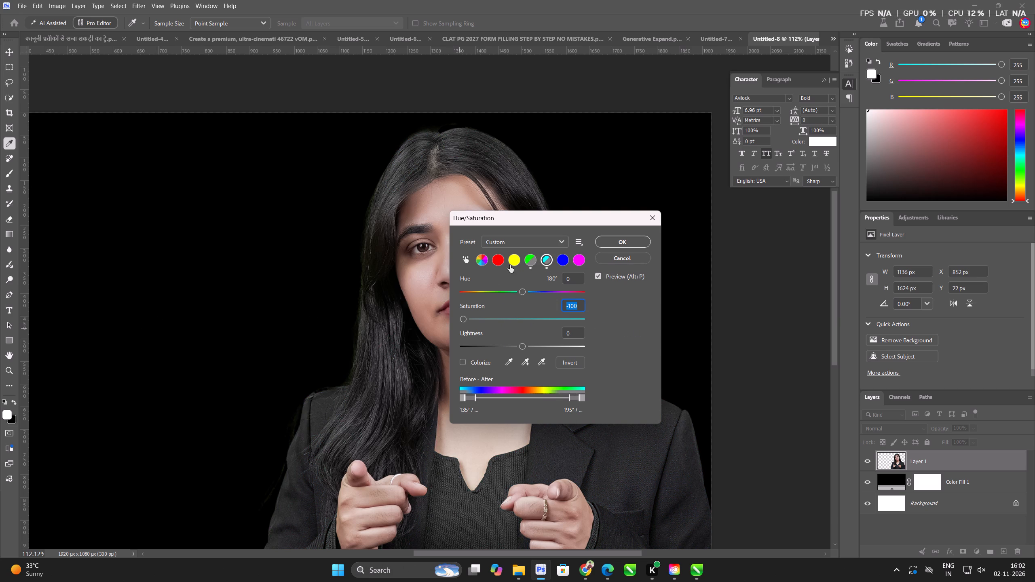
click(512, 261)
drag(521, 318, 335, 318)
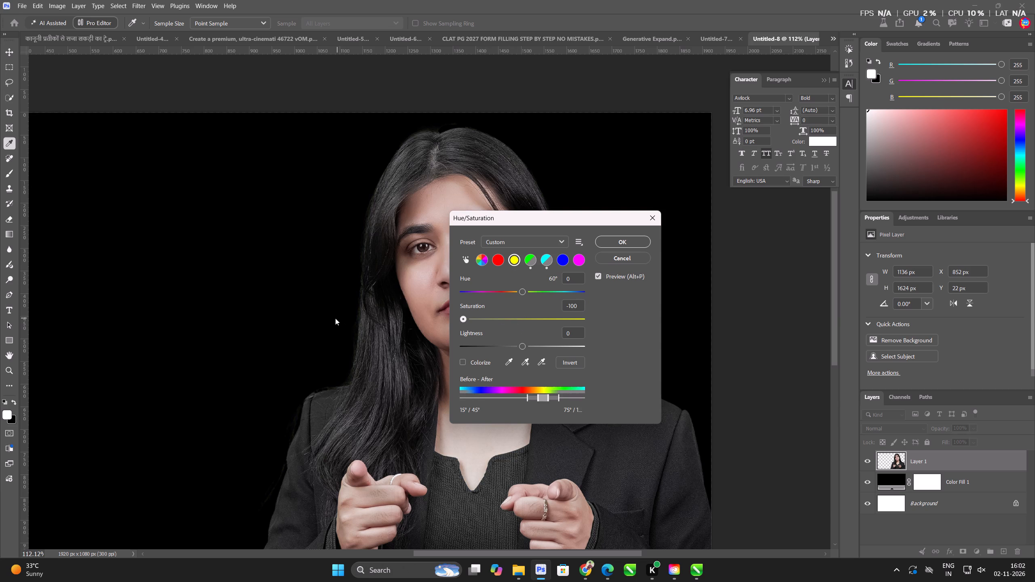
drag(335, 318, 322, 321)
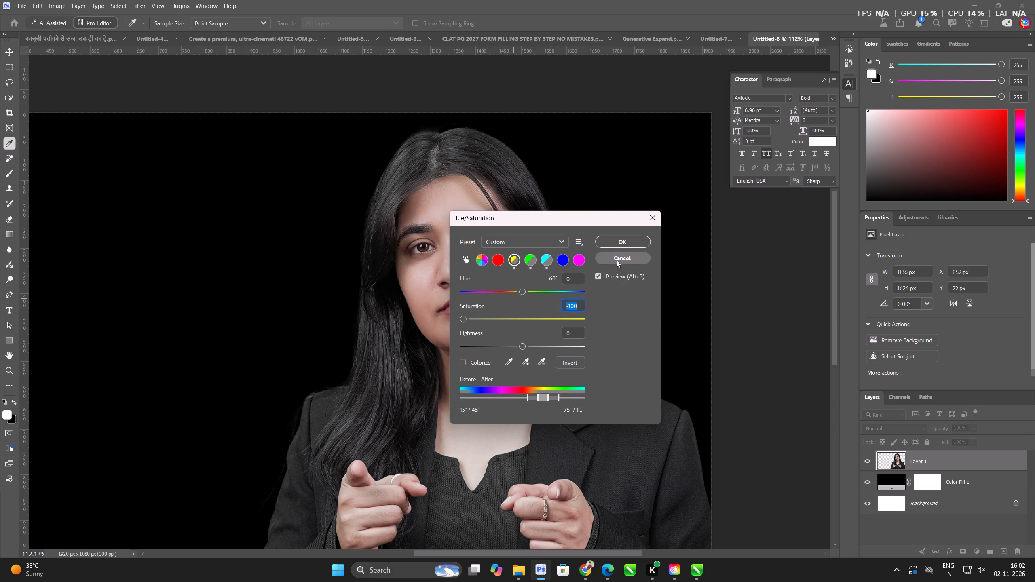
click(619, 245)
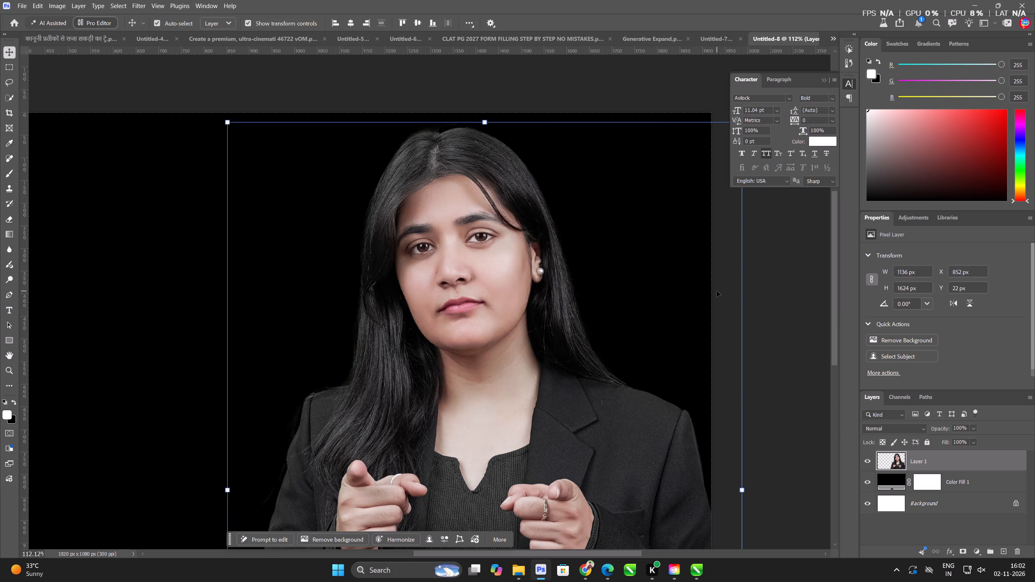
Copy the desaturated presenter, undo the Hue/Saturation change on Layer 1 and paste the desaturated copy above it.
scroll(468, 250, down, 10)
key(ctrl+c)
key(ctrl+z)
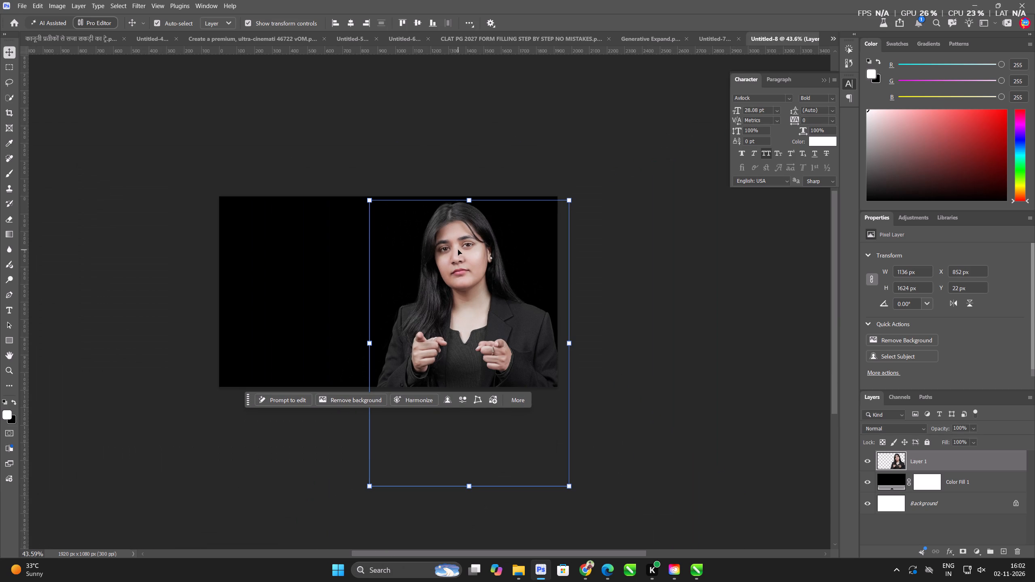
key(ctrl+z)
key(ctrl+v)
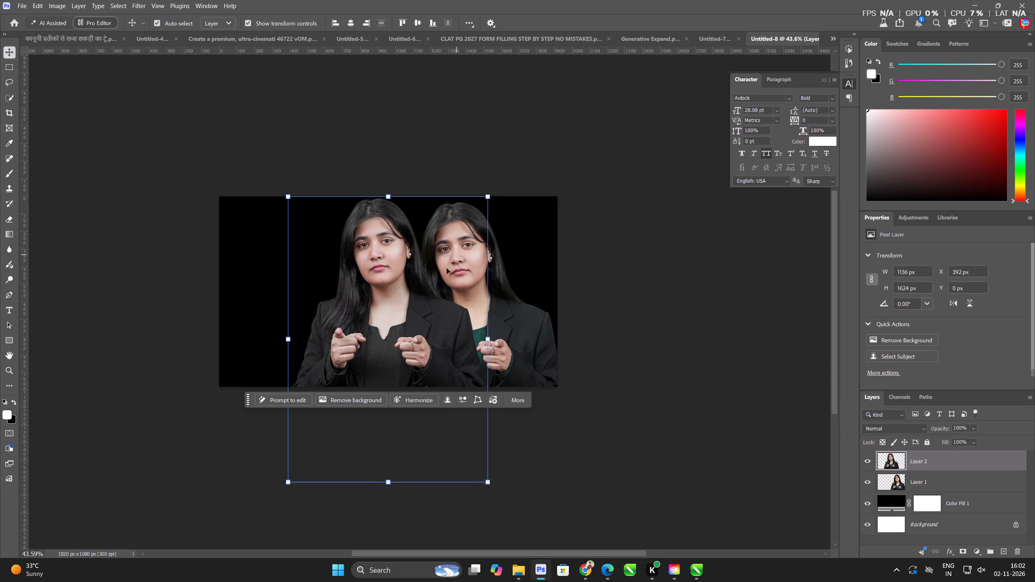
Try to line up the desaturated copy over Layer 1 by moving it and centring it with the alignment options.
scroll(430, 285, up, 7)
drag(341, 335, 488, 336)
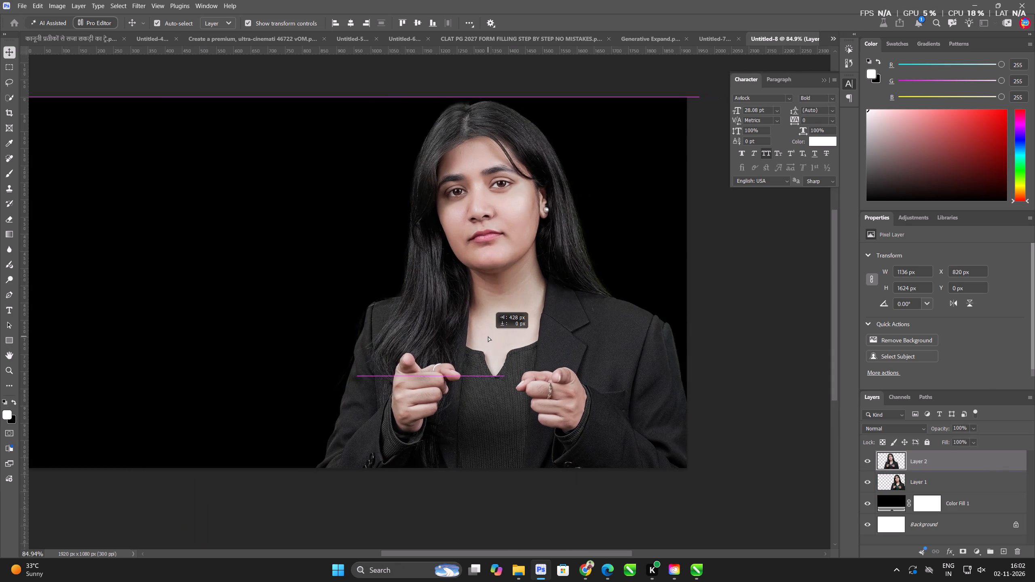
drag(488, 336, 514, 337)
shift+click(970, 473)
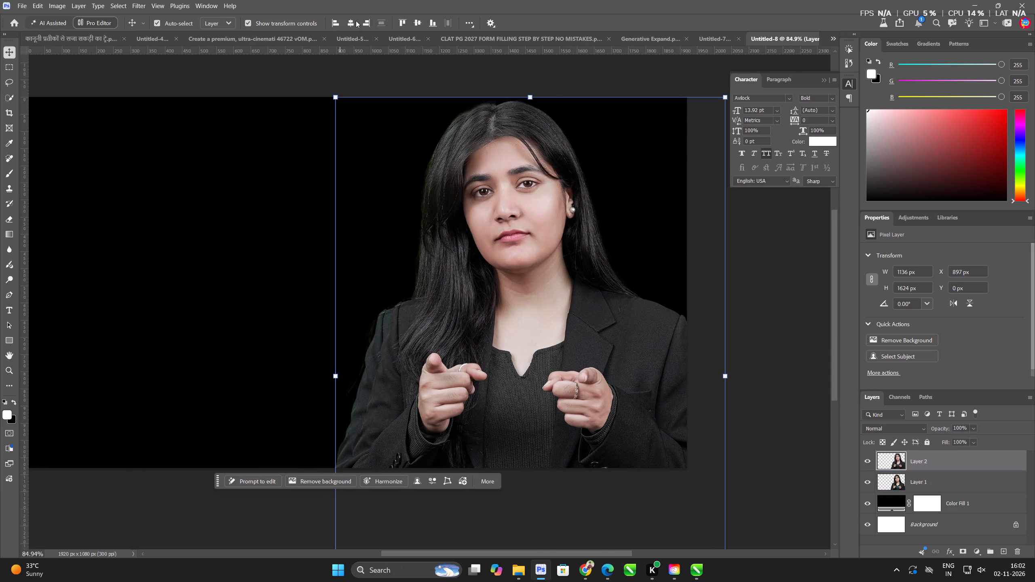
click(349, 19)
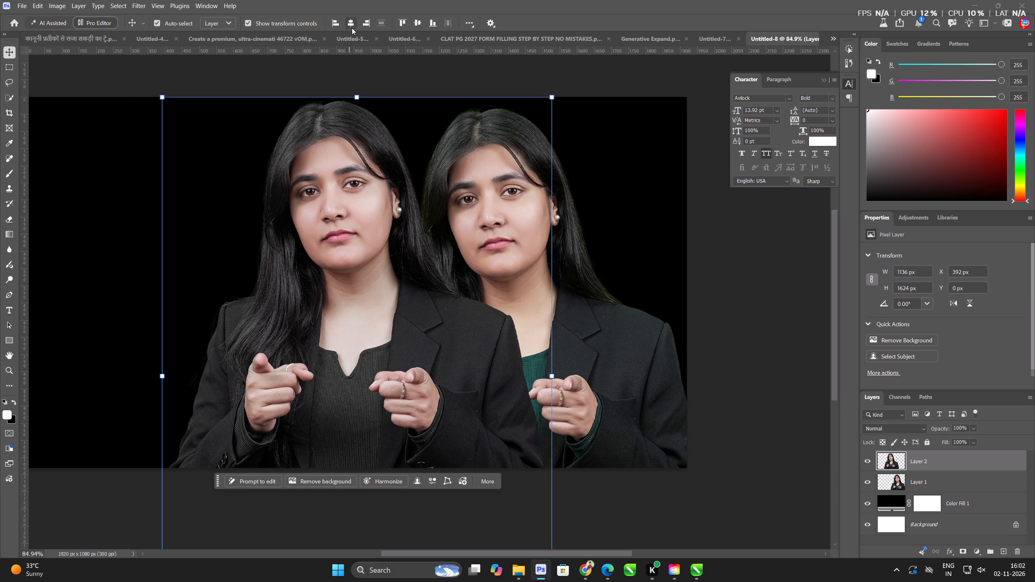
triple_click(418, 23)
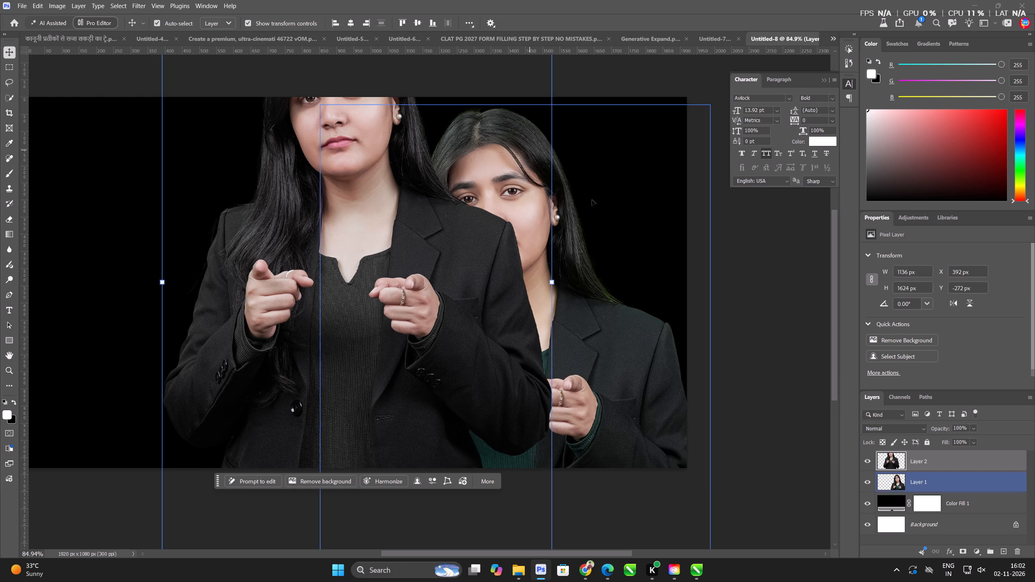
Align Layer 2 and Layer 1 on their centres and move both together to about X 827 px, Y 27 px.
shift+click(926, 479)
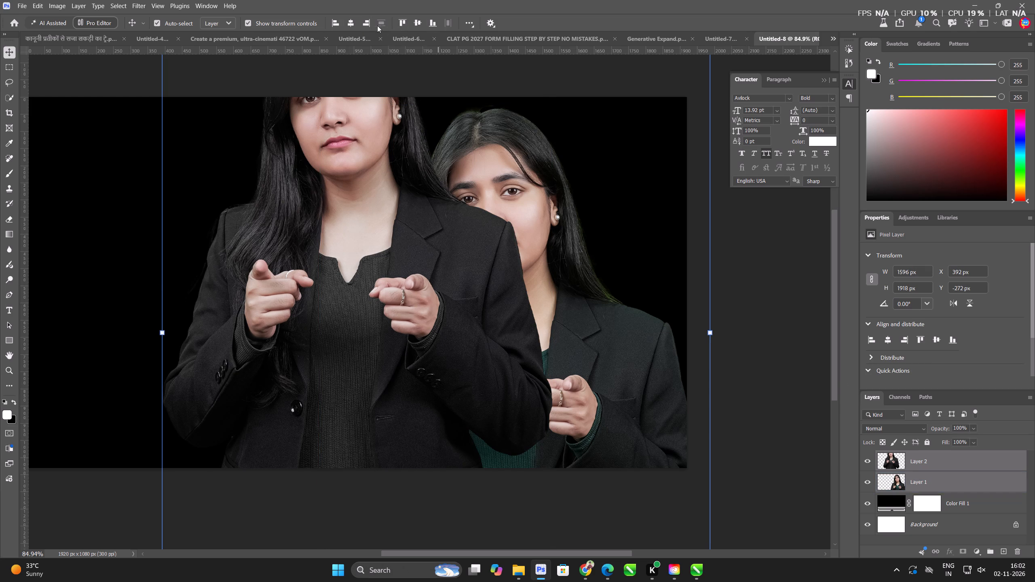
click(420, 24)
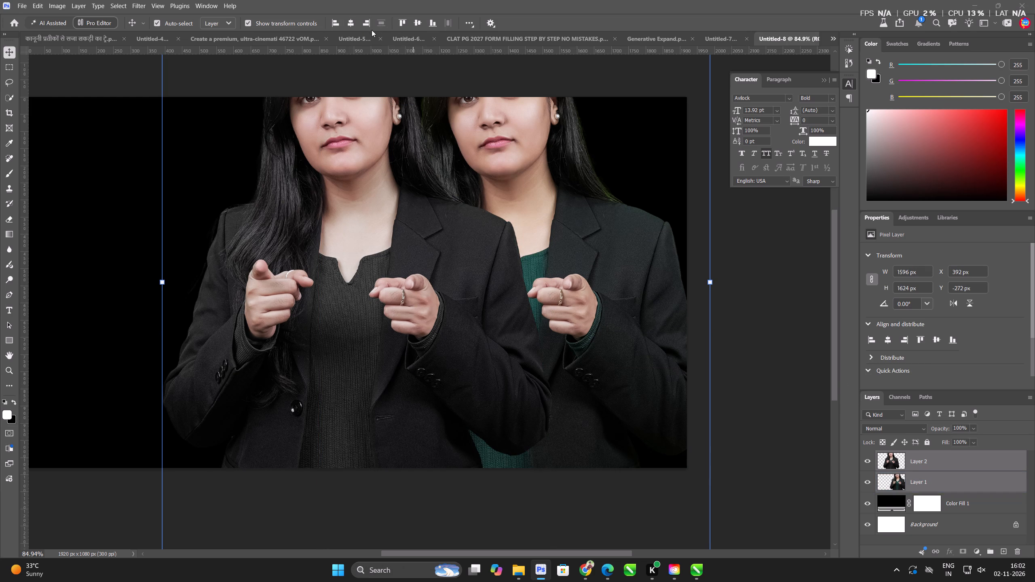
click(350, 23)
drag(357, 208, 493, 318)
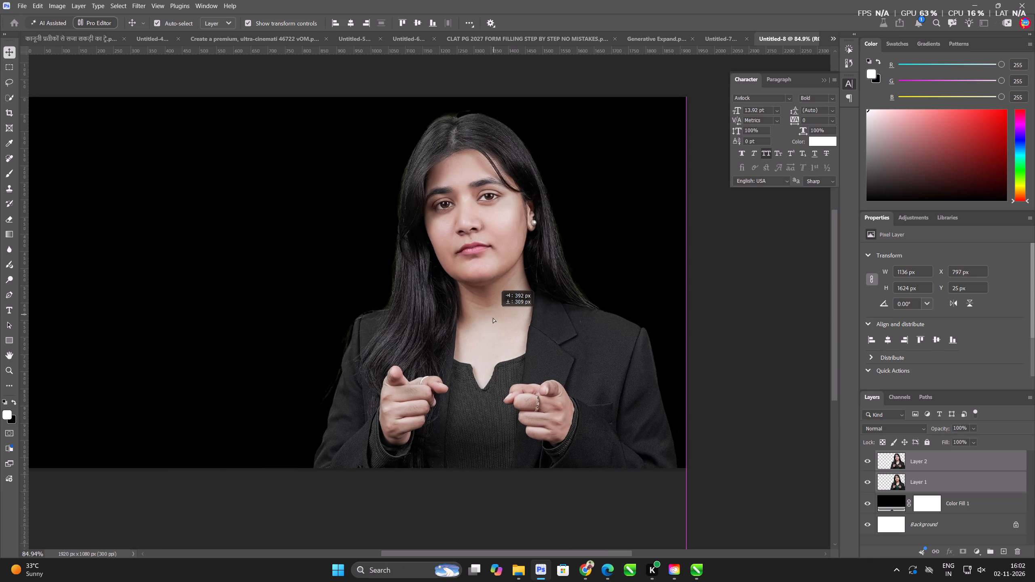
drag(493, 318, 507, 311)
click(704, 329)
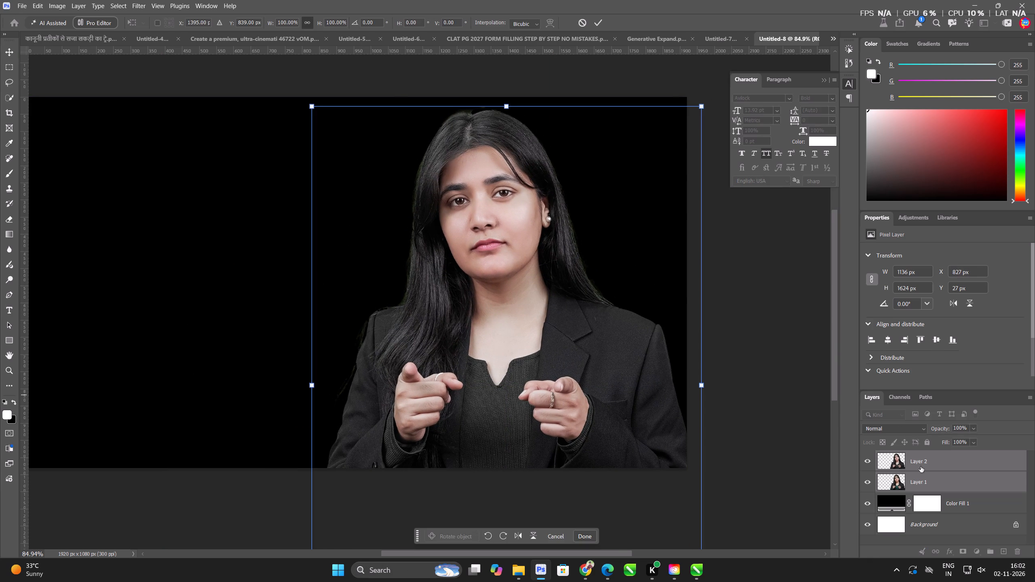
Add a black mask that hides all of the desaturated presenter on Layer 2.
click(921, 466)
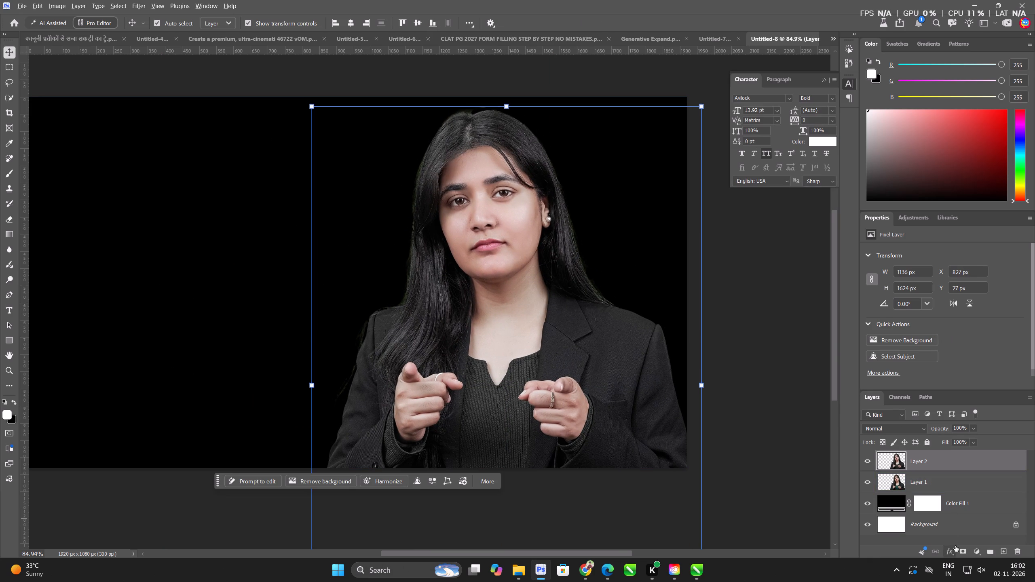
alt+click(959, 546)
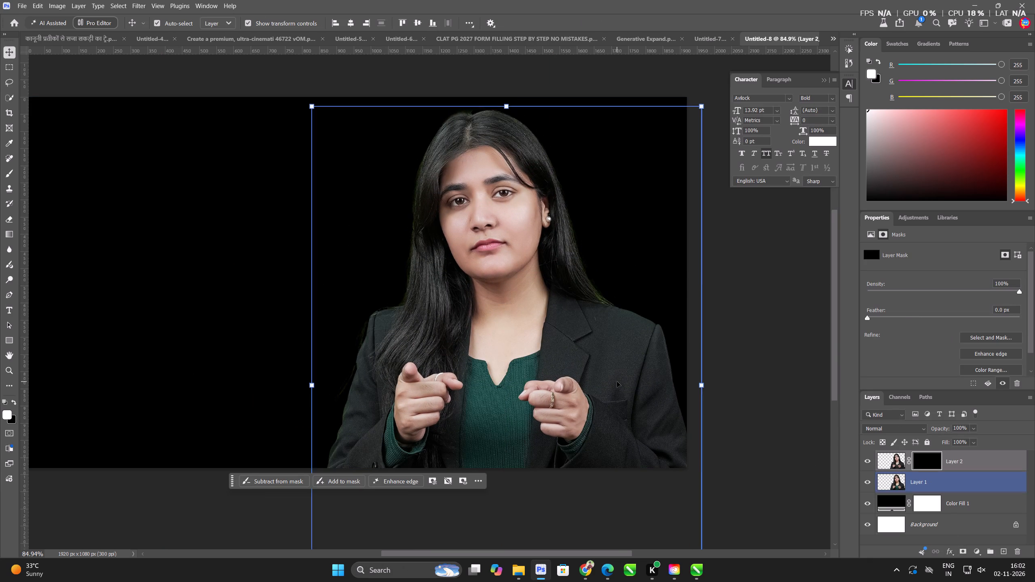
Paint white on Layer 2's mask around the presenter's upper hair with a soft 1382 px brush, undoing the last stroke.
key(b)
right_click(560, 265)
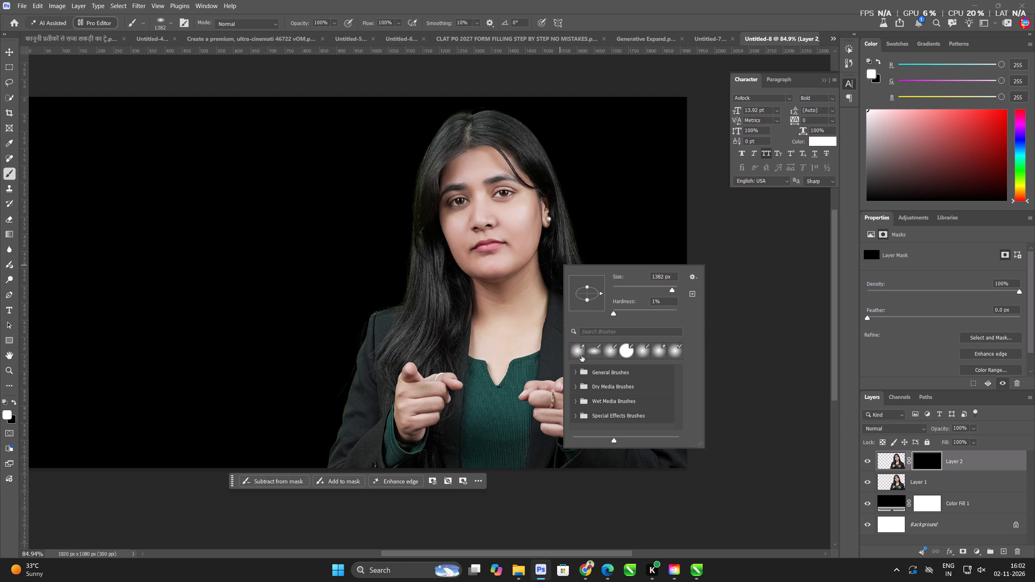
click(640, 353)
click(558, 128)
drag(550, 135, 501, 167)
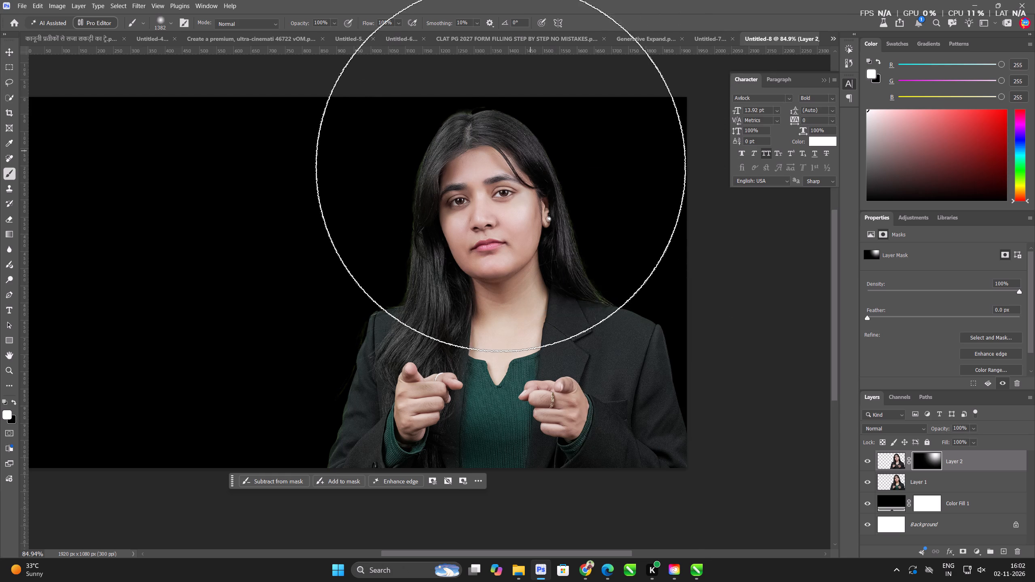
drag(501, 167, 292, 304)
key(ctrl+z)
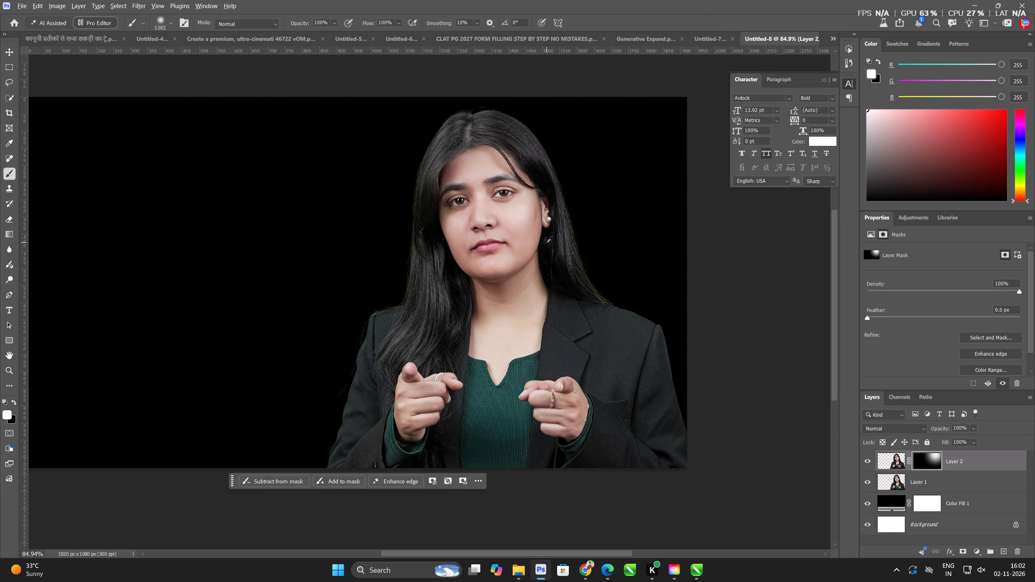
Paint white on Layer 2's mask along the hair on the image's left with a soft 406 px brush, undoing the last stroke.
alt+right_drag(547, 242, 337, 284)
scroll(514, 183, up, 11)
drag(316, 185, 332, 107)
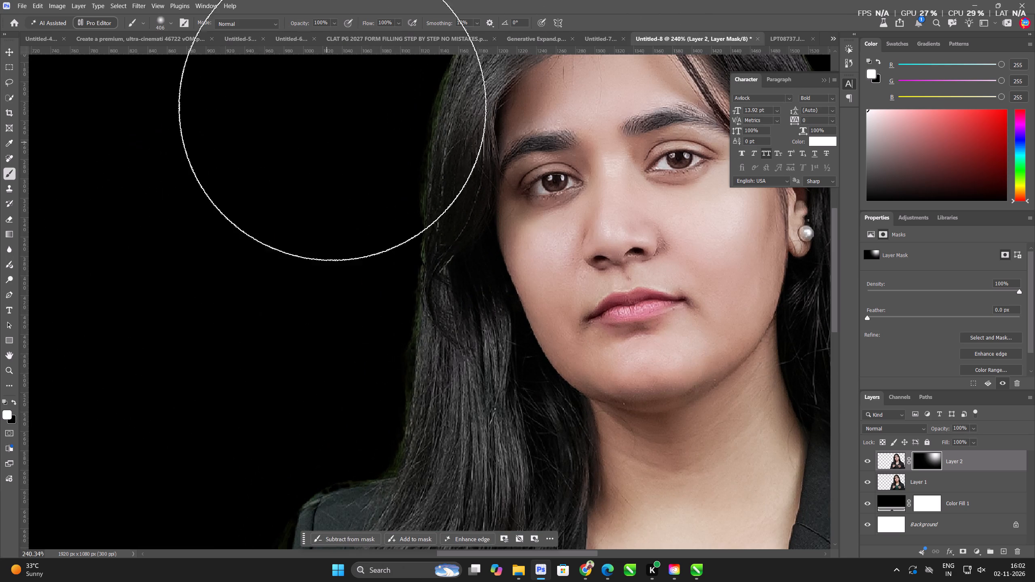
drag(332, 107, 416, 200)
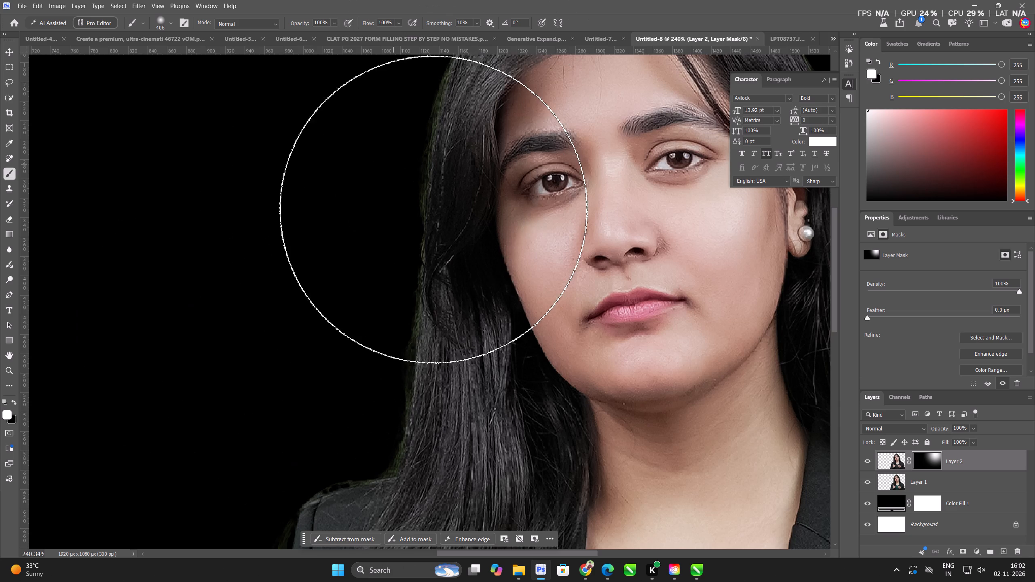
scroll(448, 298, down, 6)
drag(422, 274, 407, 365)
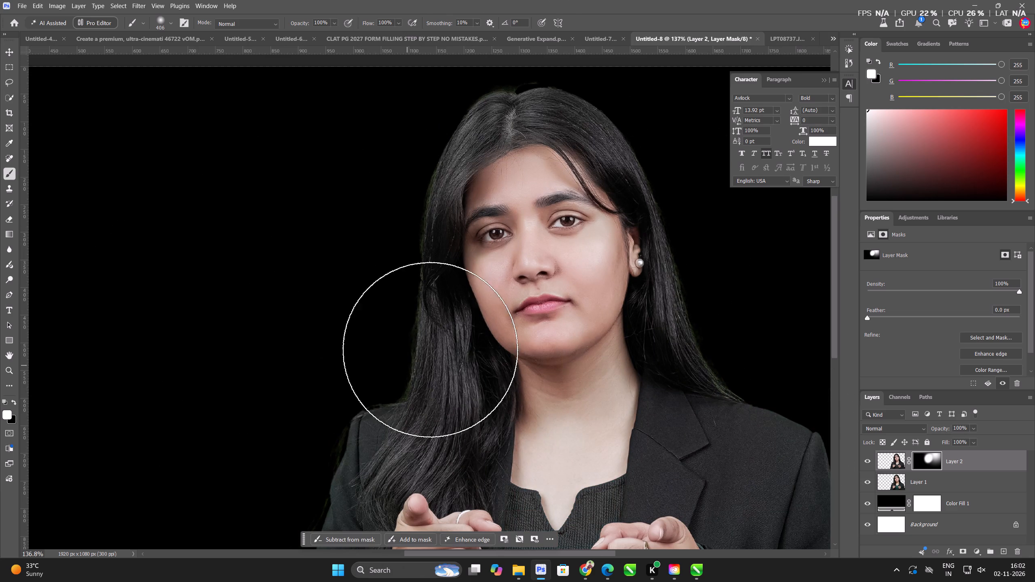
key(ctrl+z)
Paint white on Layer 2's mask along the hair on the image's right and down both outer edges of the blazer.
scroll(424, 317, down, 6)
scroll(523, 271, up, 4)
drag(544, 232, 608, 332)
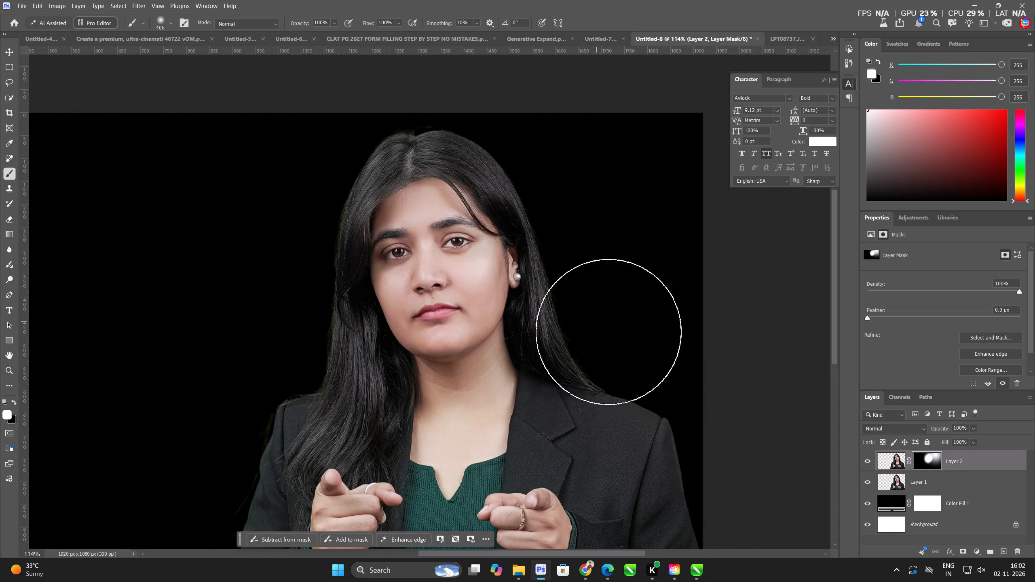
drag(608, 332, 224, 405)
key(space)
key(space)
key(space)
key(space)
drag(188, 327, 196, 293)
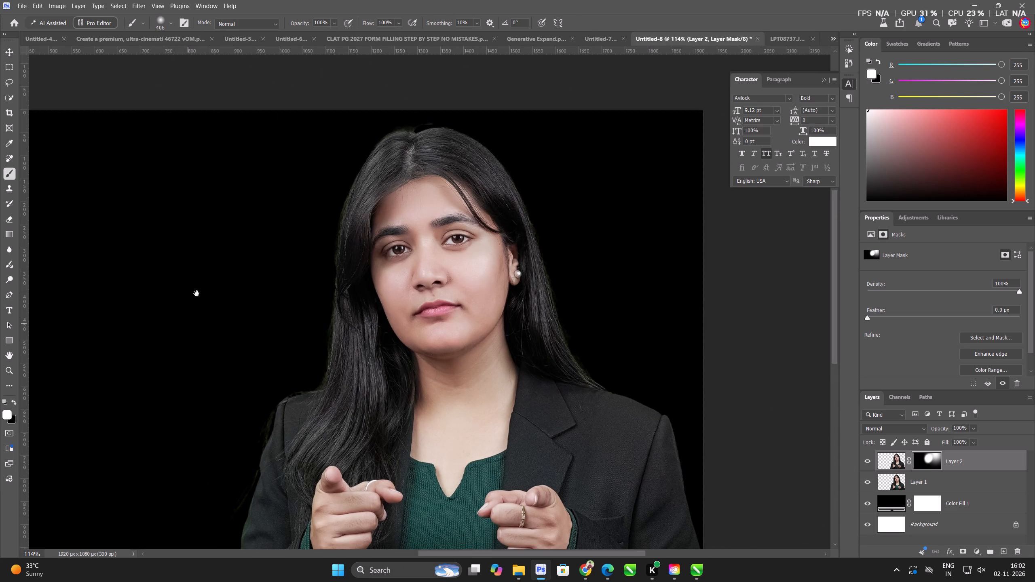
drag(196, 293, 269, 106)
drag(245, 133, 152, 523)
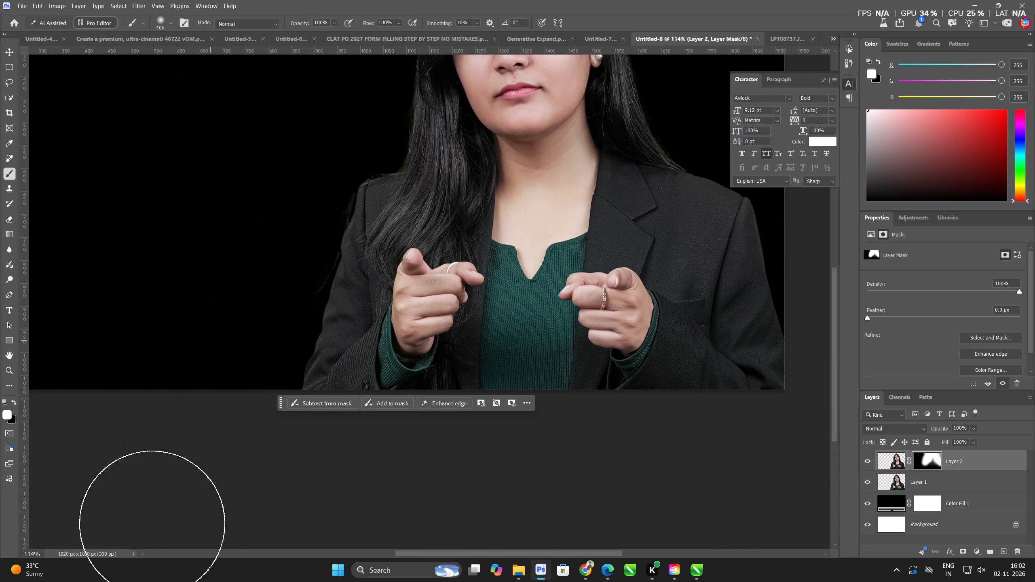
drag(152, 523, 157, 523)
drag(778, 331, 767, 233)
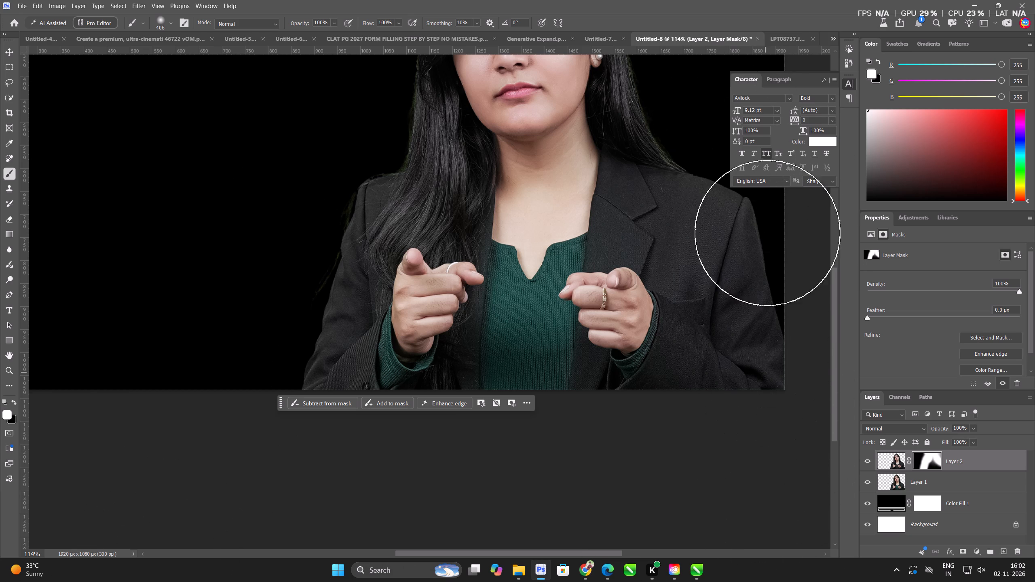
drag(767, 233, 773, 312)
Paint white on Layer 2's mask over the green fringe at the crown with the soft brush reduced to 169 px.
scroll(693, 382, down, 6)
scroll(676, 385, up, 1)
scroll(603, 420, down, 6)
scroll(658, 228, up, 13)
key(space)
key(space)
key(space)
key(space)
key(space)
key(space)
drag(573, 150, 515, 264)
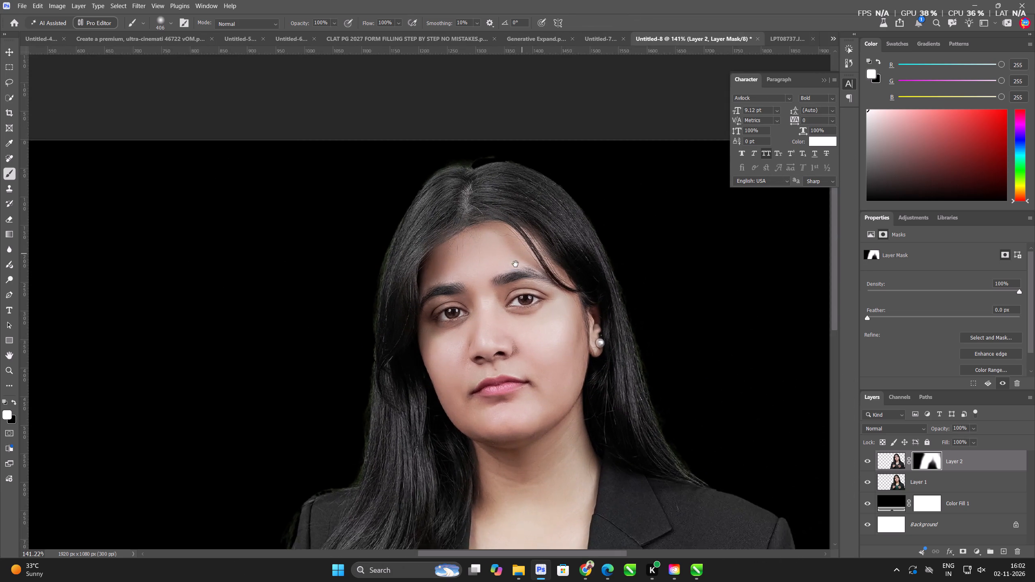
drag(515, 264, 510, 261)
scroll(382, 249, up, 19)
alt+right_drag(345, 229, 253, 267)
scroll(249, 275, down, 6)
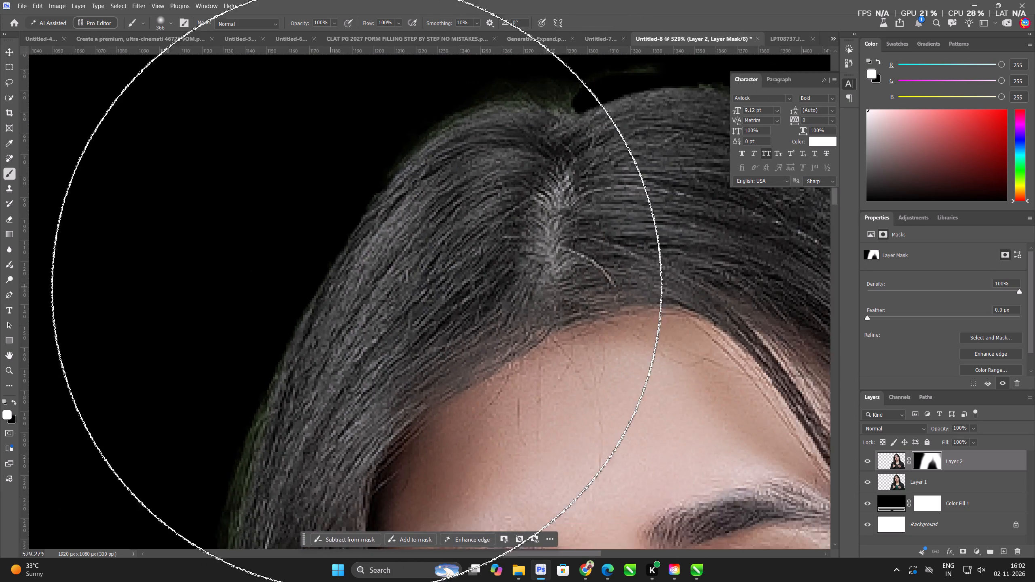
scroll(357, 287, down, 5)
alt+right_drag(477, 193, 333, 231)
scroll(424, 168, up, 7)
drag(382, 167, 473, 135)
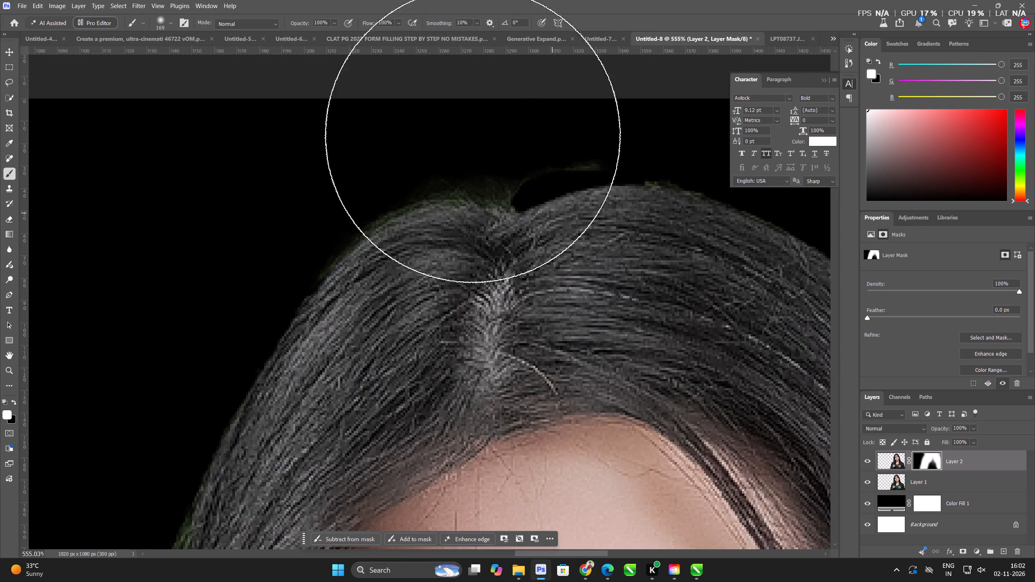
drag(473, 135, 545, 123)
scroll(502, 133, down, 19)
scroll(580, 283, up, 6)
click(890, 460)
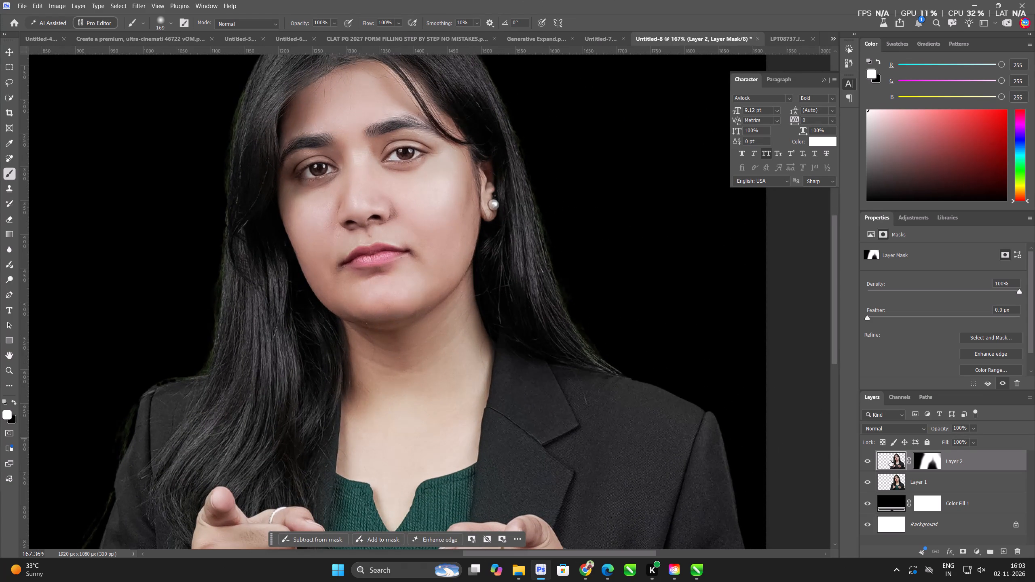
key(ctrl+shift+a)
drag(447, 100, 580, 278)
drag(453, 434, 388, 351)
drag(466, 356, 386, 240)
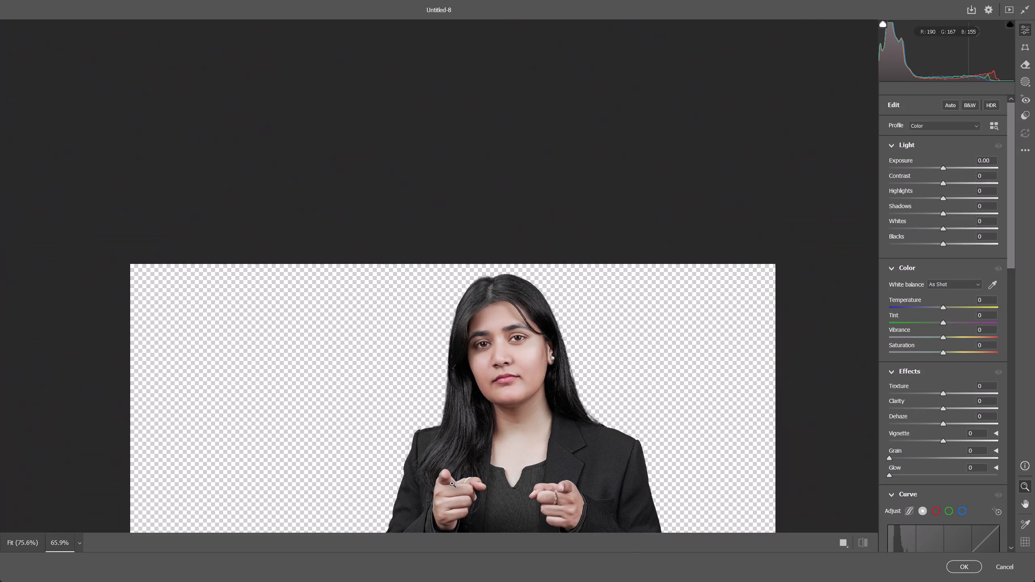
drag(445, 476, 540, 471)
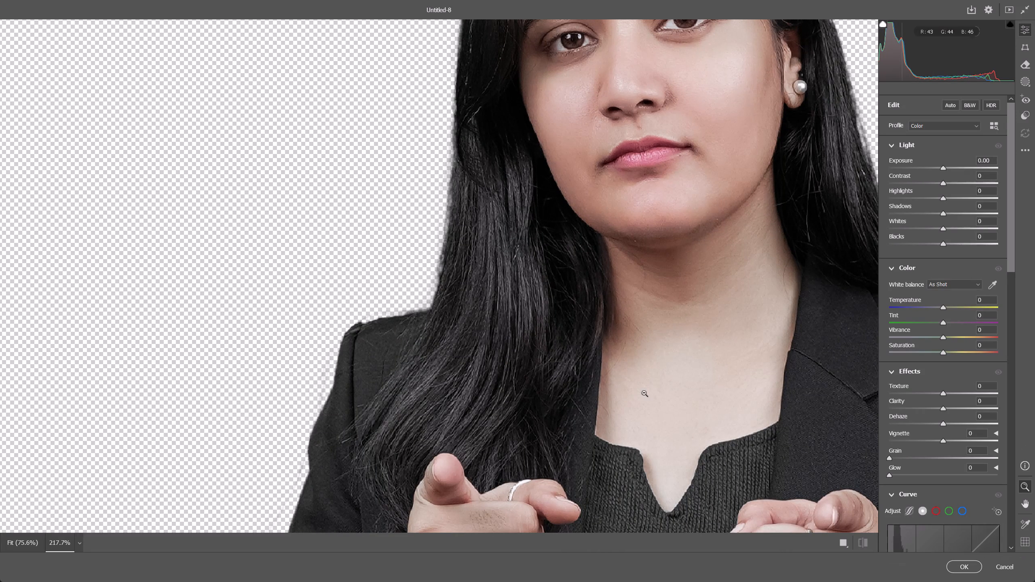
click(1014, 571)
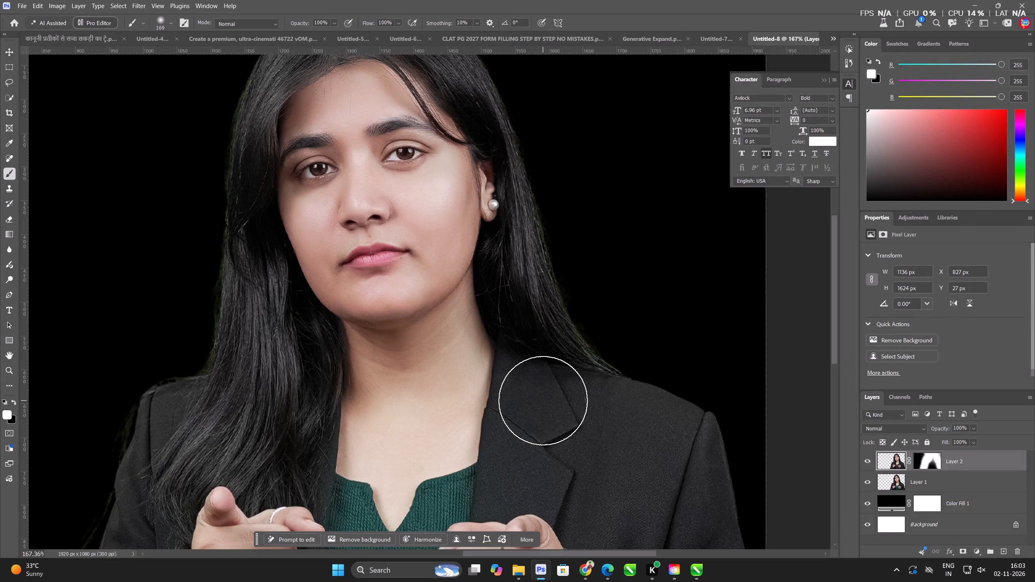
Undo the stray white stroke on Layer 2's pixels and paint white on its mask beside the hair on the image's right.
scroll(539, 390, down, 4)
drag(559, 180, 668, 453)
key(ctrl+z)
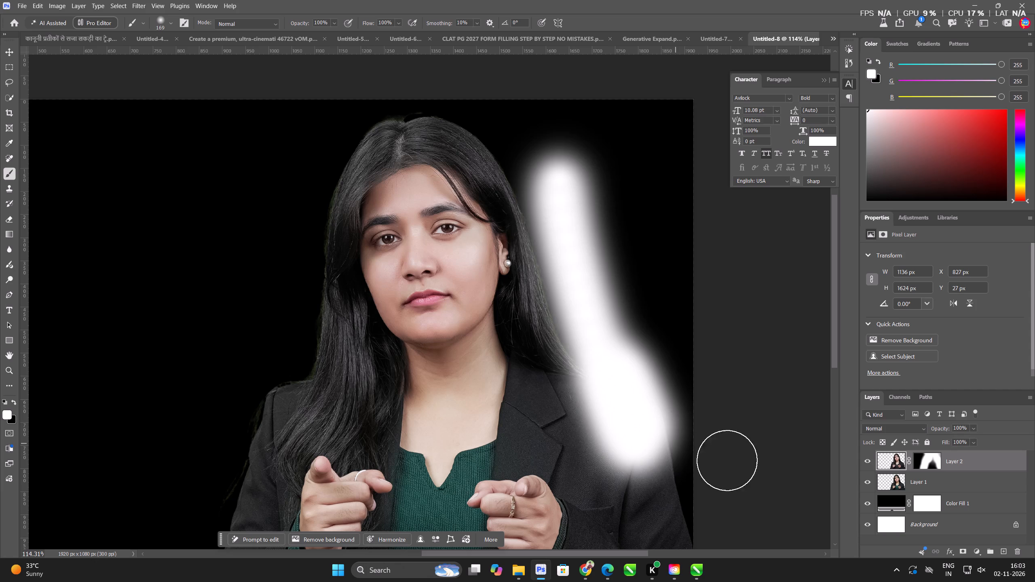
click(933, 462)
drag(509, 139, 507, 158)
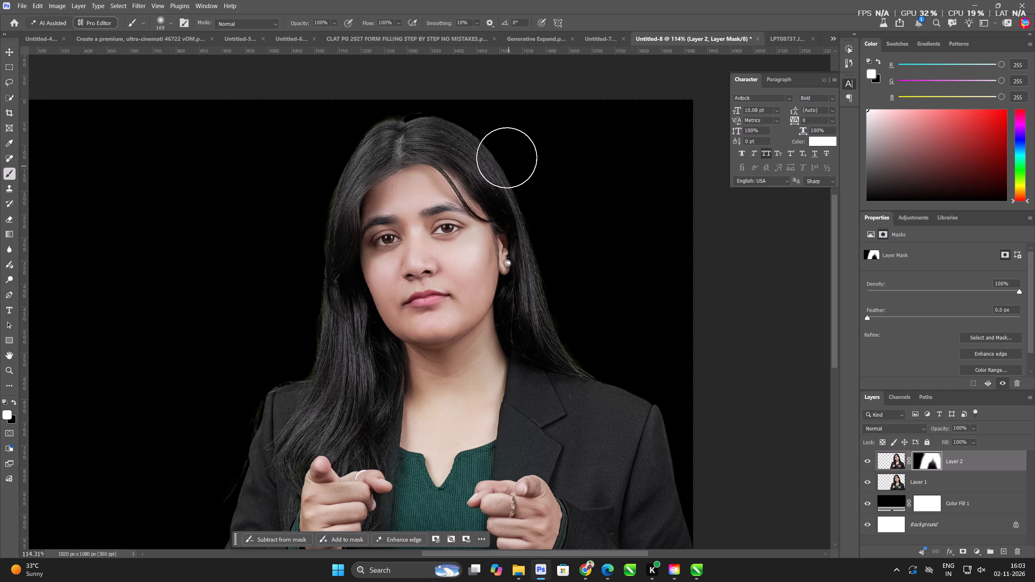
drag(507, 158, 530, 136)
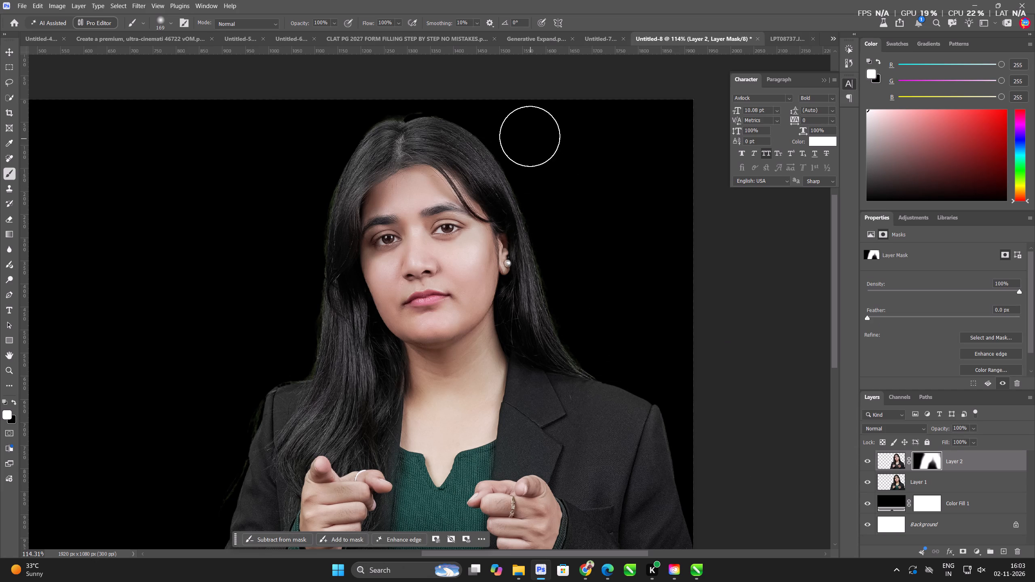
drag(530, 136, 564, 305)
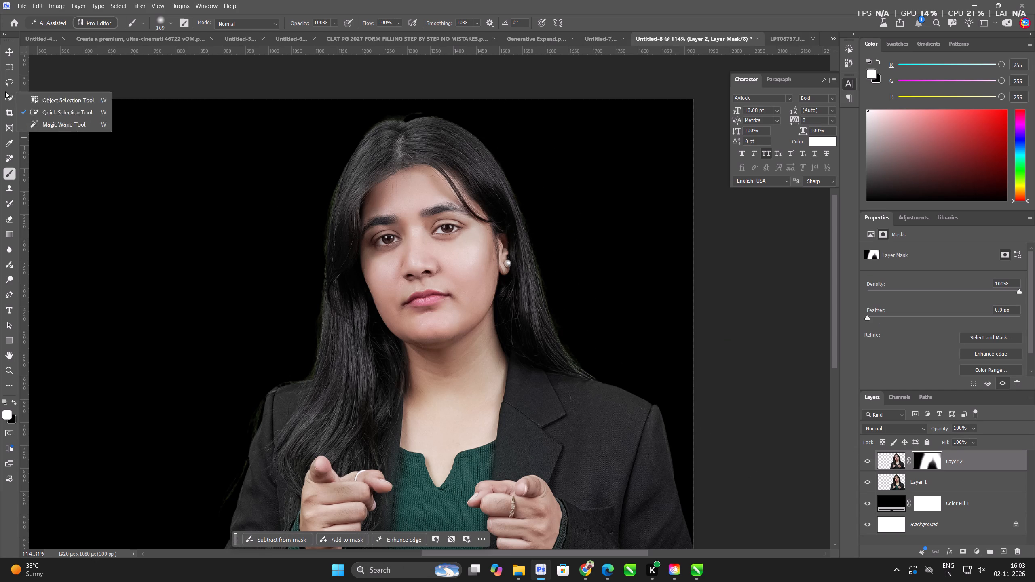
Fill a rectangular area of Layer 2's mask beside the image's right-hand hair with black, invert it, and deselect.
click(5, 66)
drag(687, 80, 514, 403)
key(Delete)
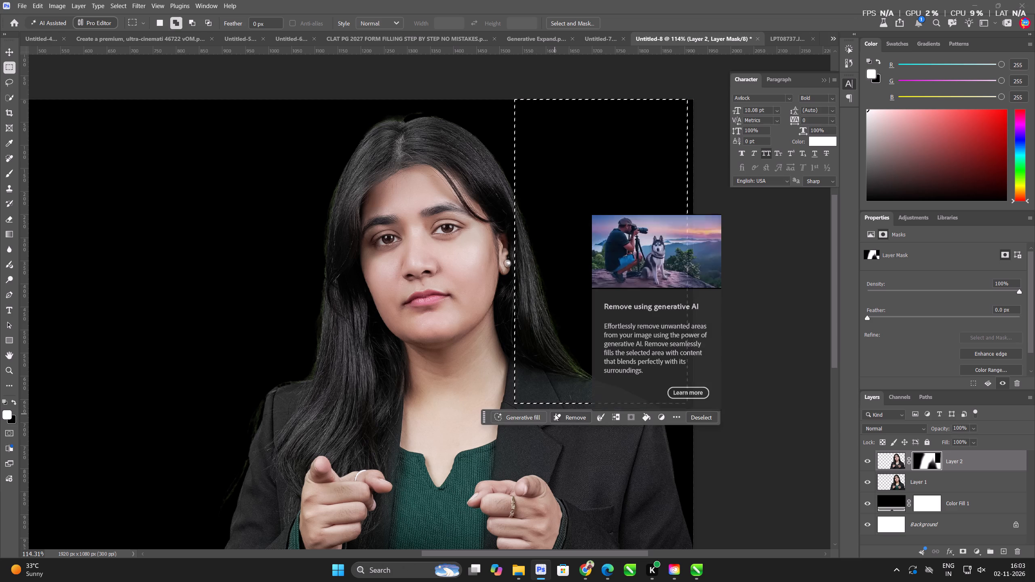
key(ctrl+i)
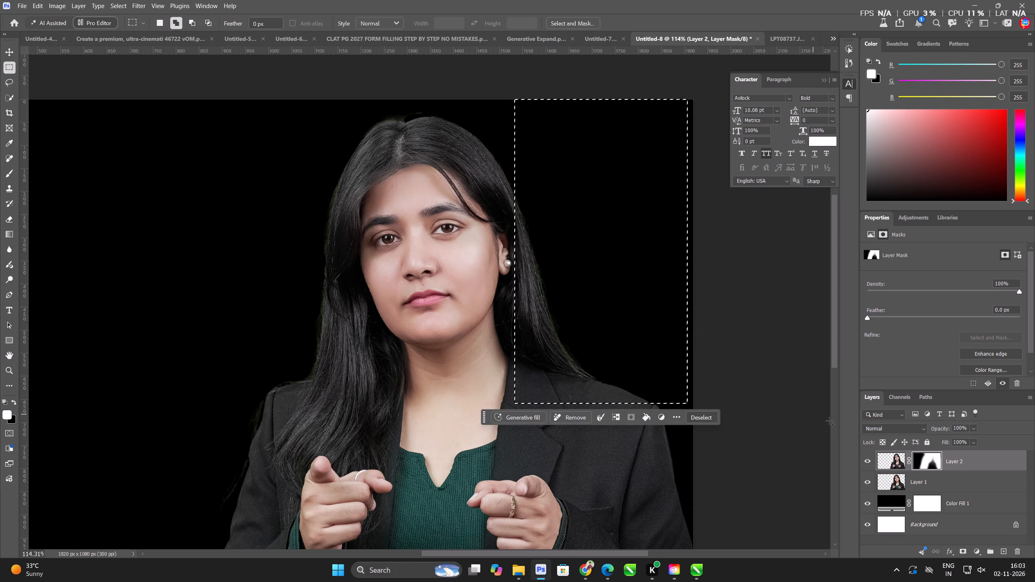
triple_click(868, 461)
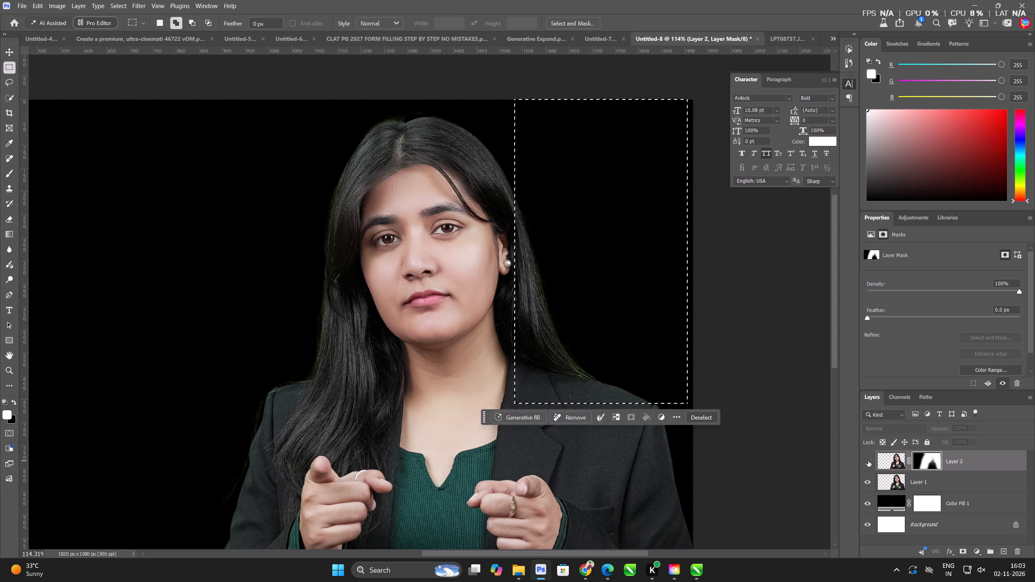
key(ctrl+d)
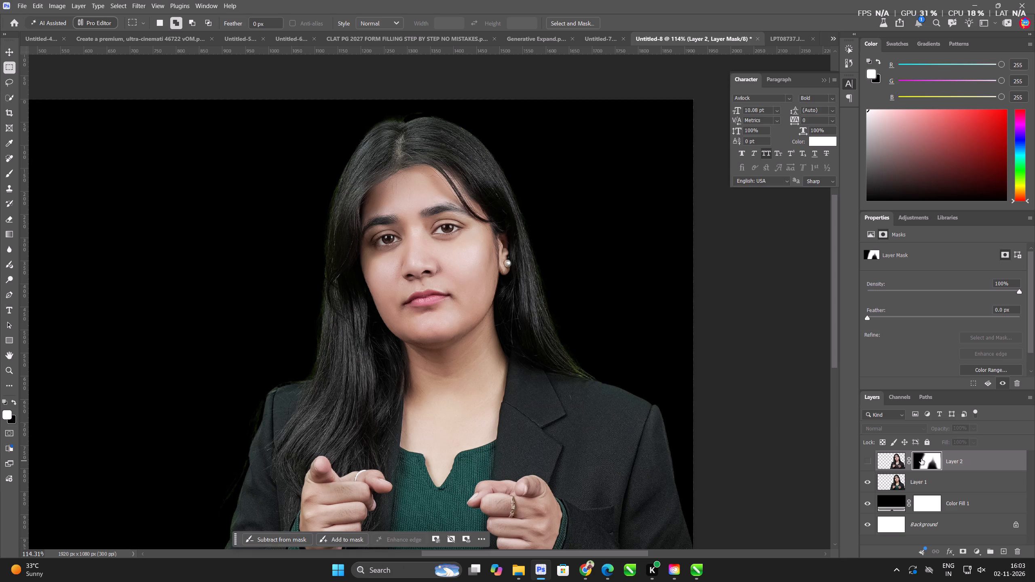
Disable Layer 2's mask and compare the hair edges by switching Layer 2 and Layer 1 off and on.
right_click(921, 459)
click(967, 361)
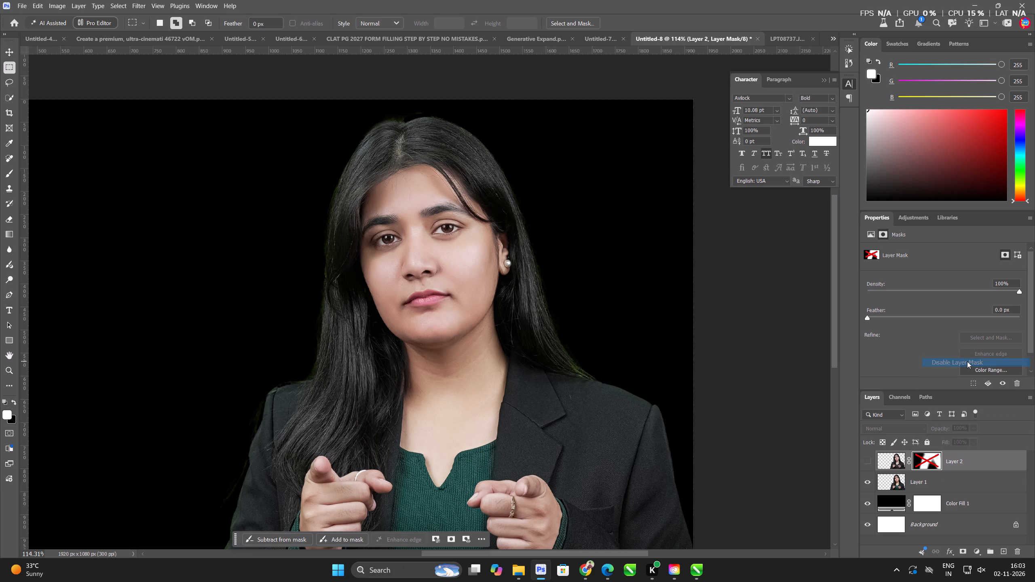
scroll(599, 344, down, 5)
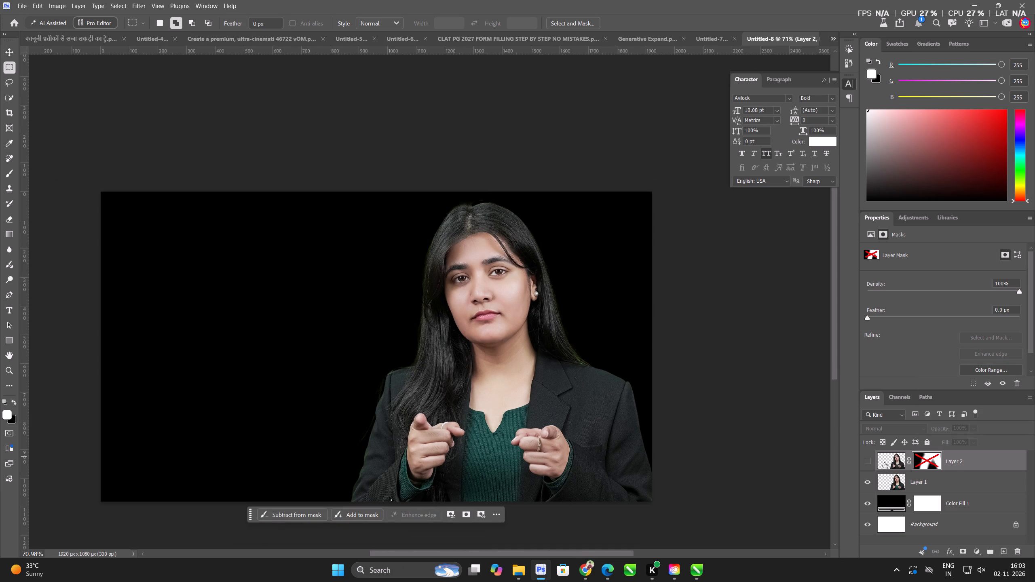
click(861, 457)
scroll(453, 219, up, 8)
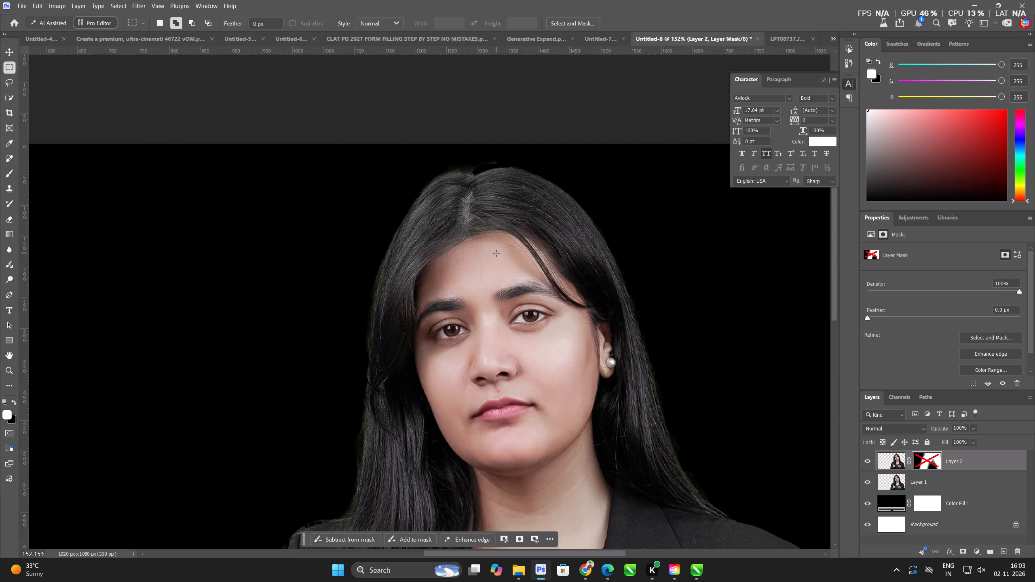
scroll(319, 95, down, 8)
scroll(372, 272, up, 5)
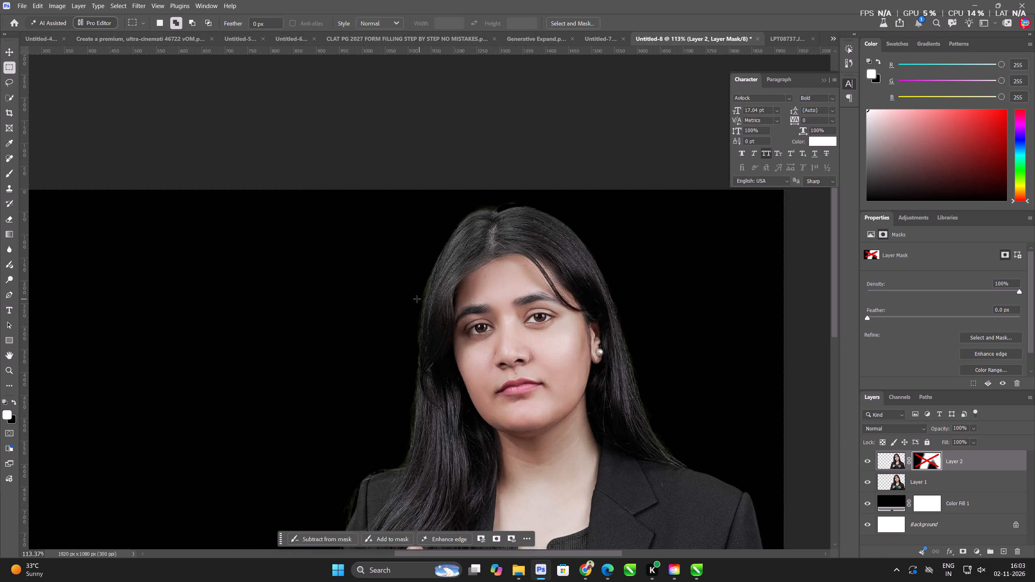
scroll(412, 299, up, 8)
click(872, 483)
double_click(872, 483)
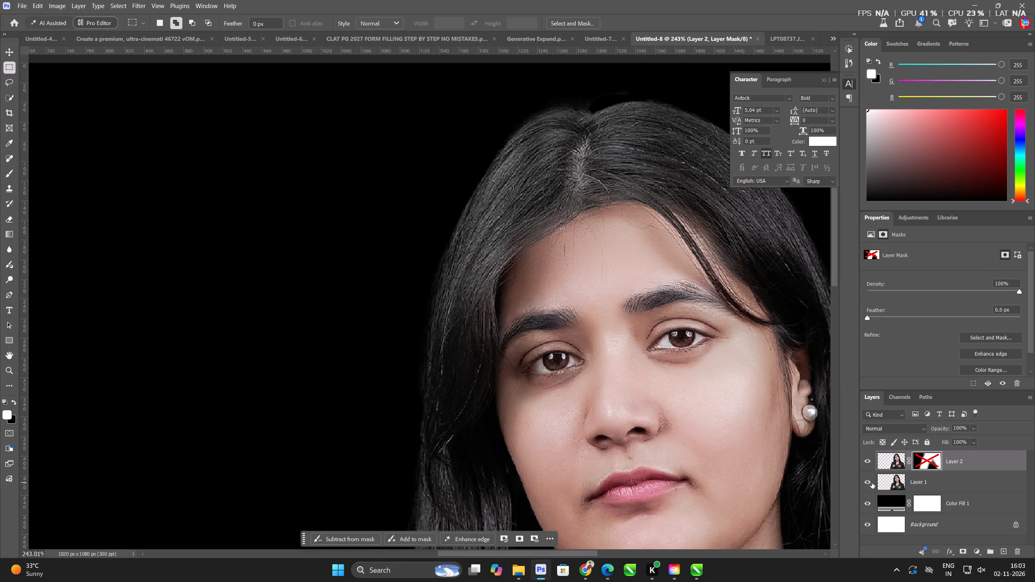
scroll(449, 217, down, 11)
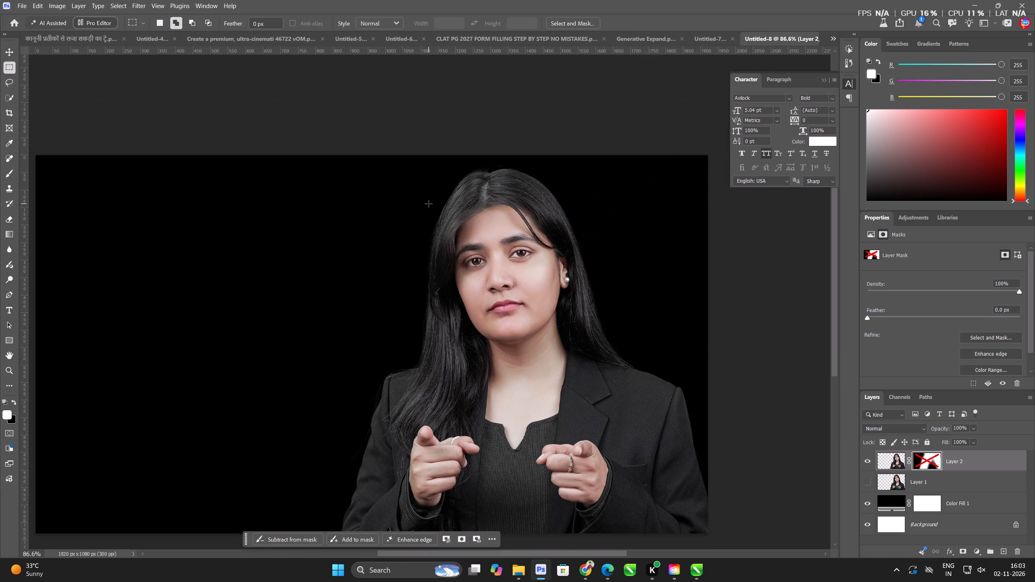
click(874, 482)
Load Layer 2's outline as a selection and add it as a mask on Layer 1.
ctrl+click(894, 460)
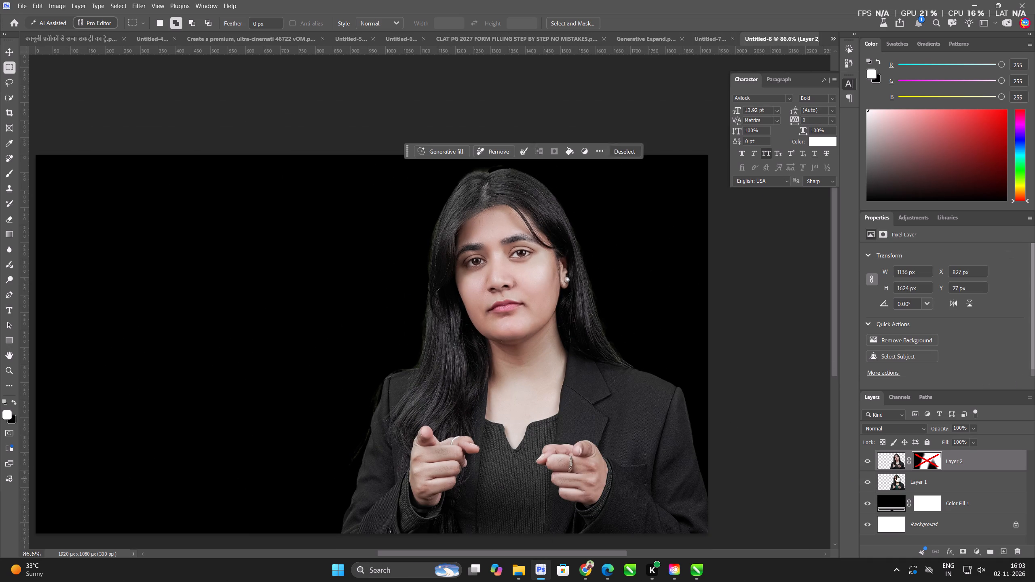
click(897, 476)
click(965, 548)
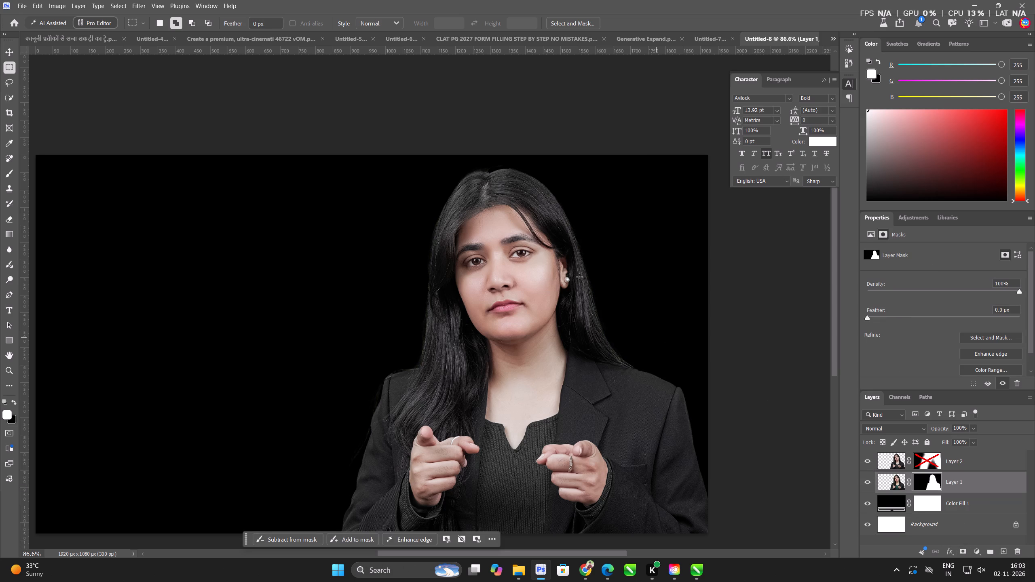
Re-enable the layer mask on Layer 2.
scroll(568, 268, down, 11)
scroll(598, 259, up, 4)
shift+click(983, 464)
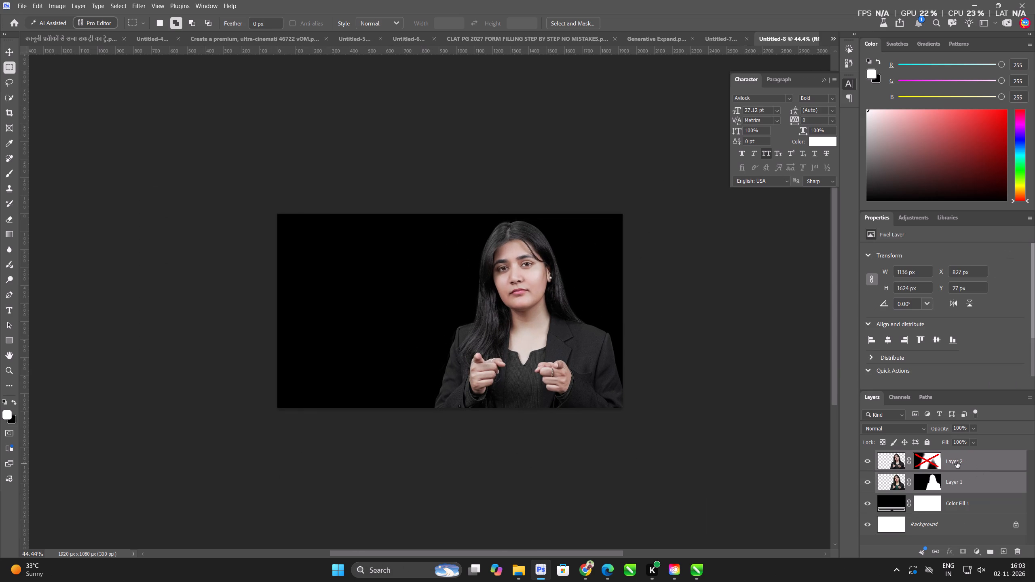
right_click(930, 455)
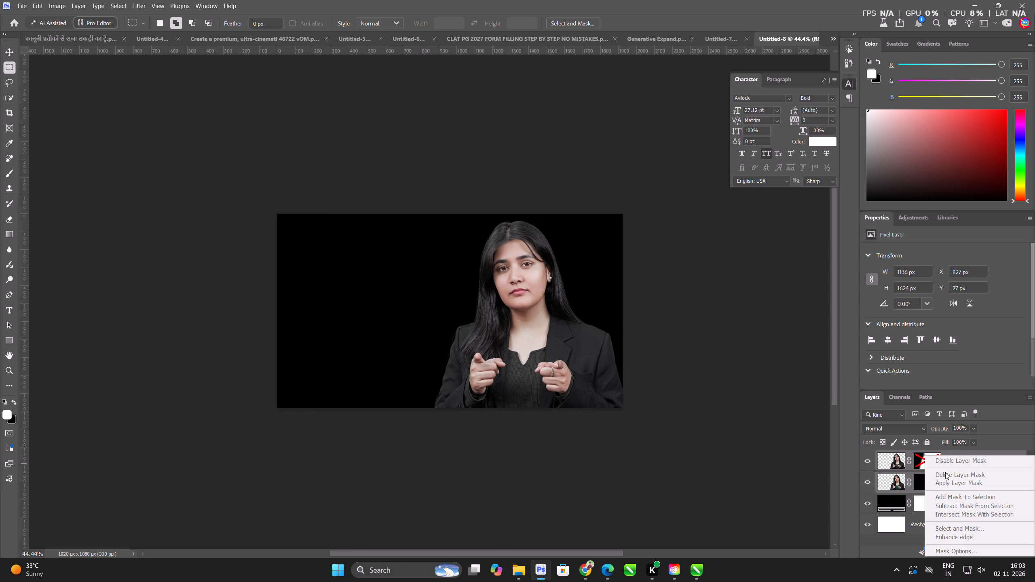
click(893, 489)
click(932, 468)
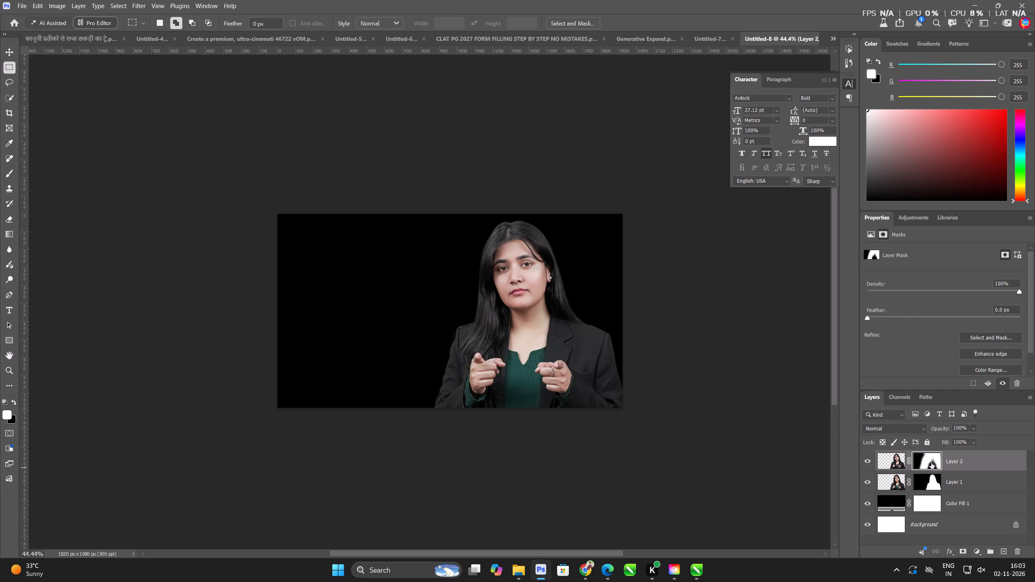
right_click(931, 462)
click(931, 462)
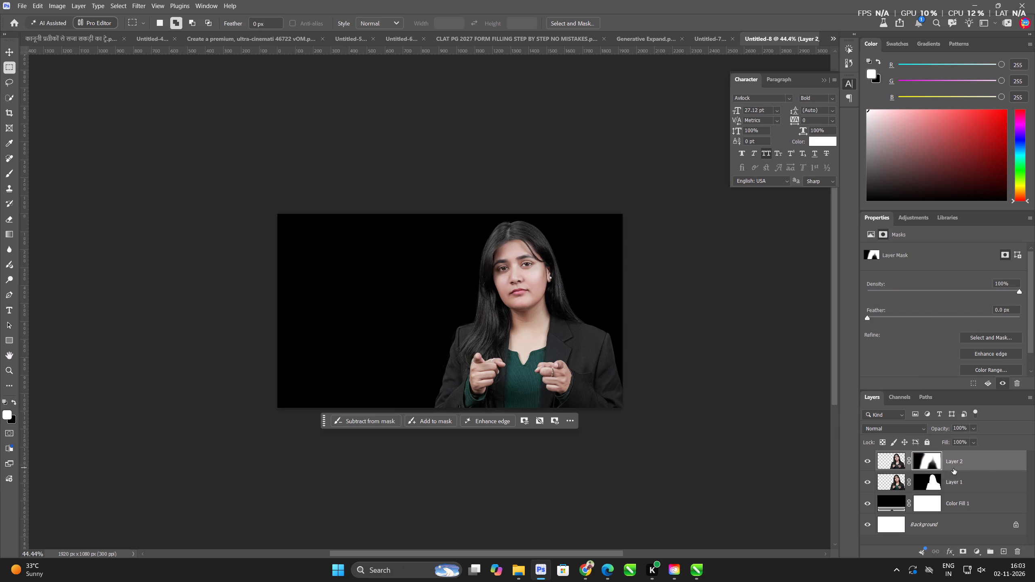
Convert Layer 2 and Layer 1 together into one smart object and switch to the Move tool.
ctrl+click(963, 481)
key(ctrl+alt+q)
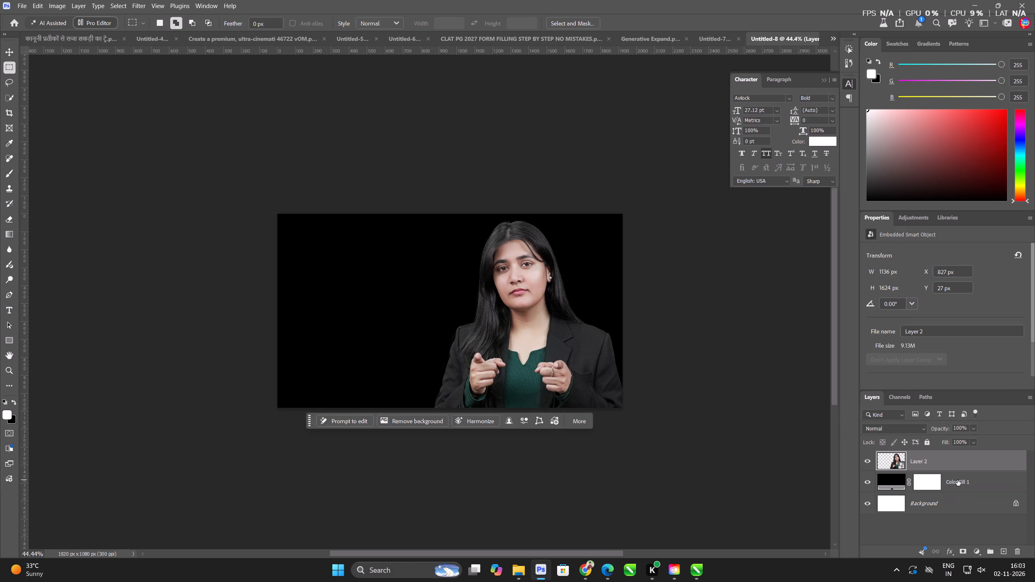
scroll(595, 256, up, 16)
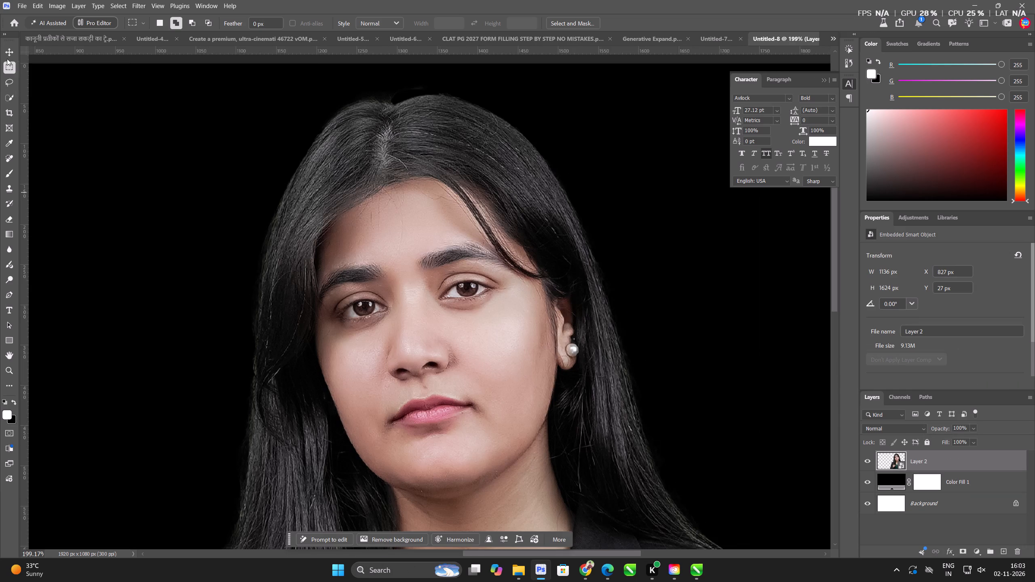
click(6, 53)
scroll(437, 248, down, 5)
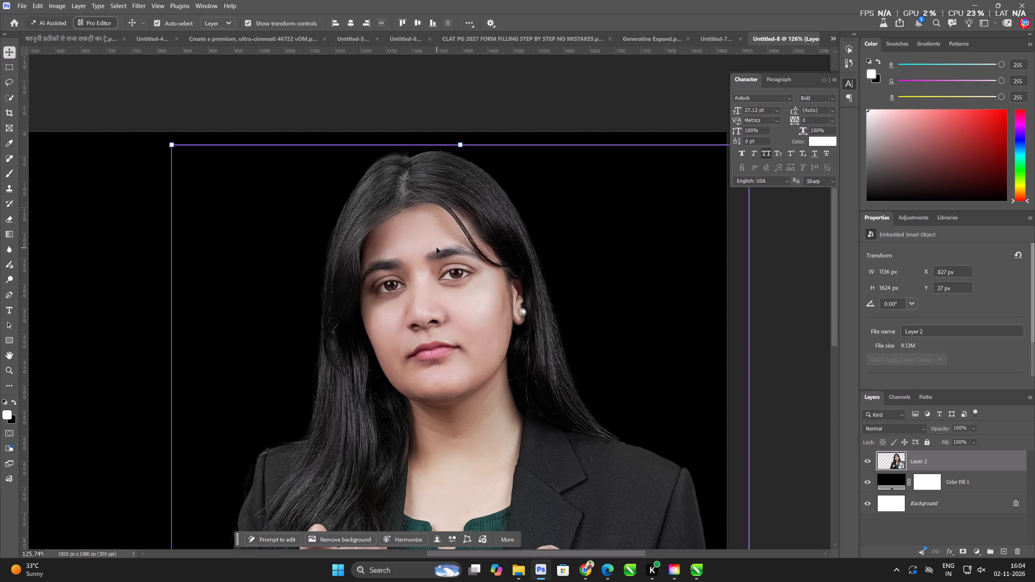